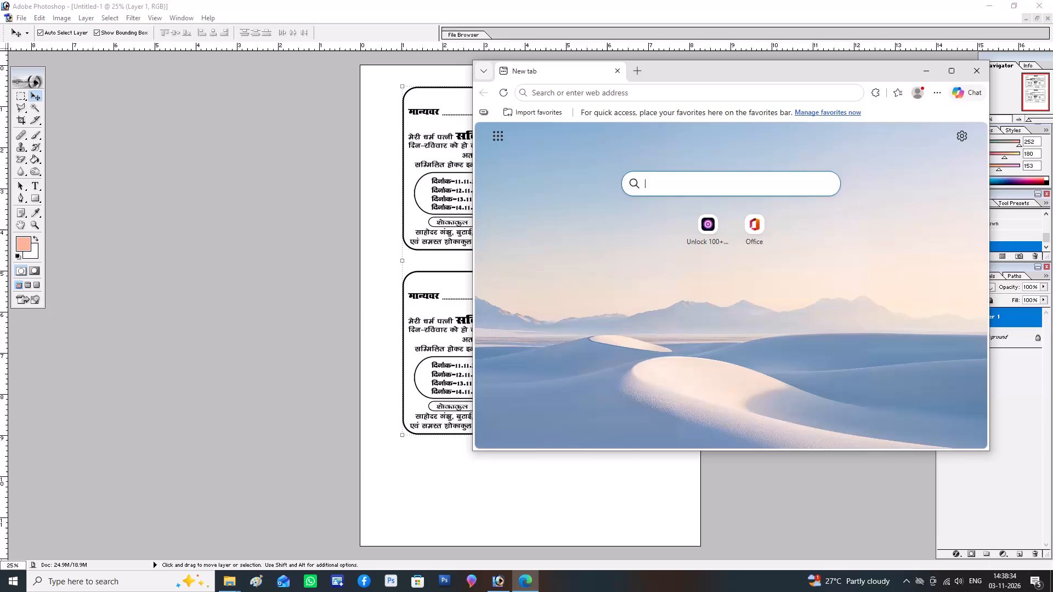
Begin entering a web search or address starting with "wh" in the new browser tab.
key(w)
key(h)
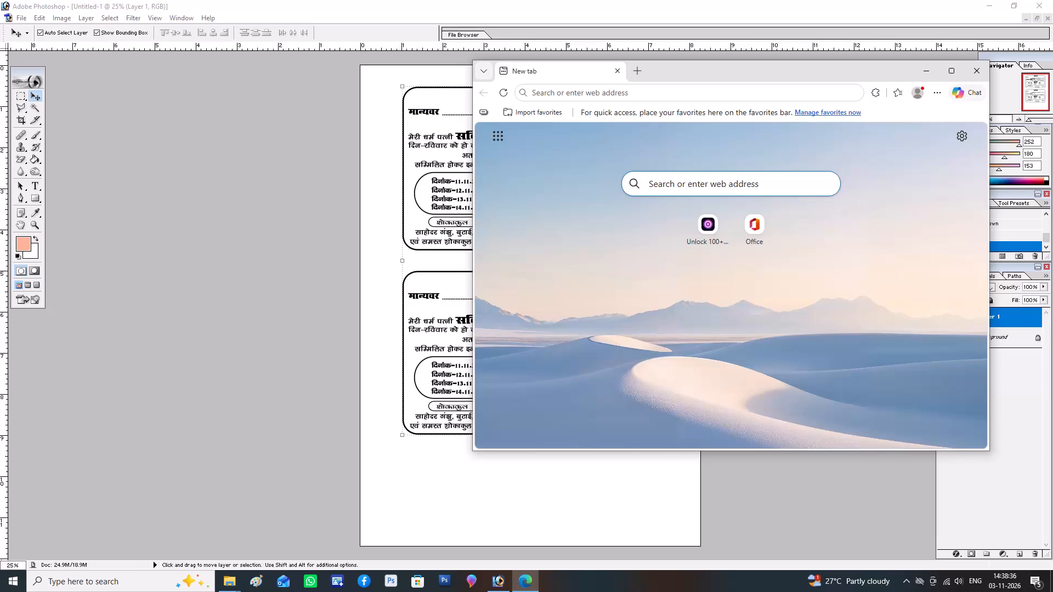
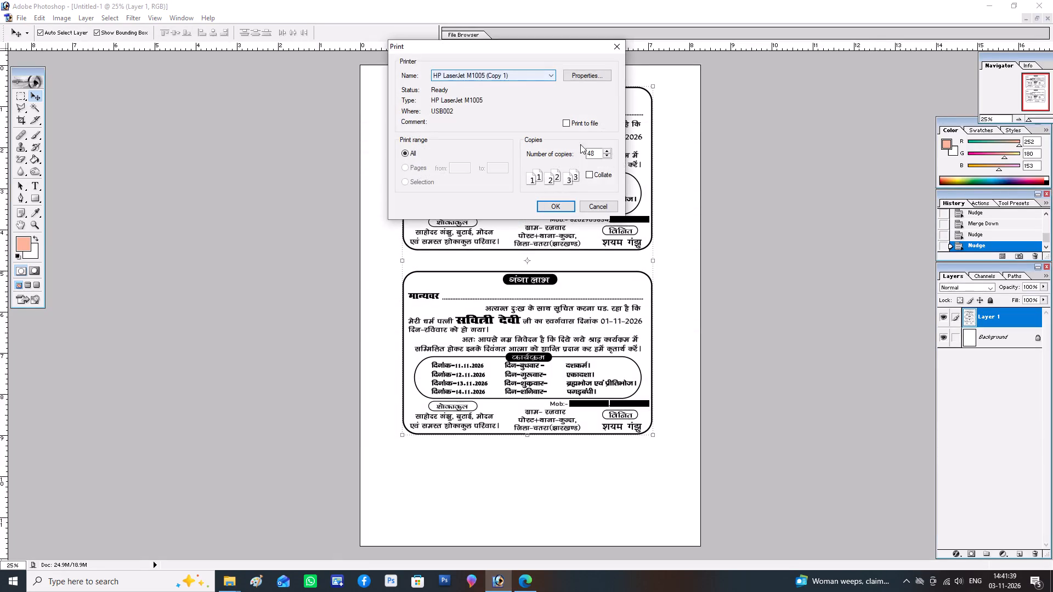
Set the number of copies to 50 and print the two-card sheet on the HP LaserJet M1005 (Copy 1).
double_click(608, 152)
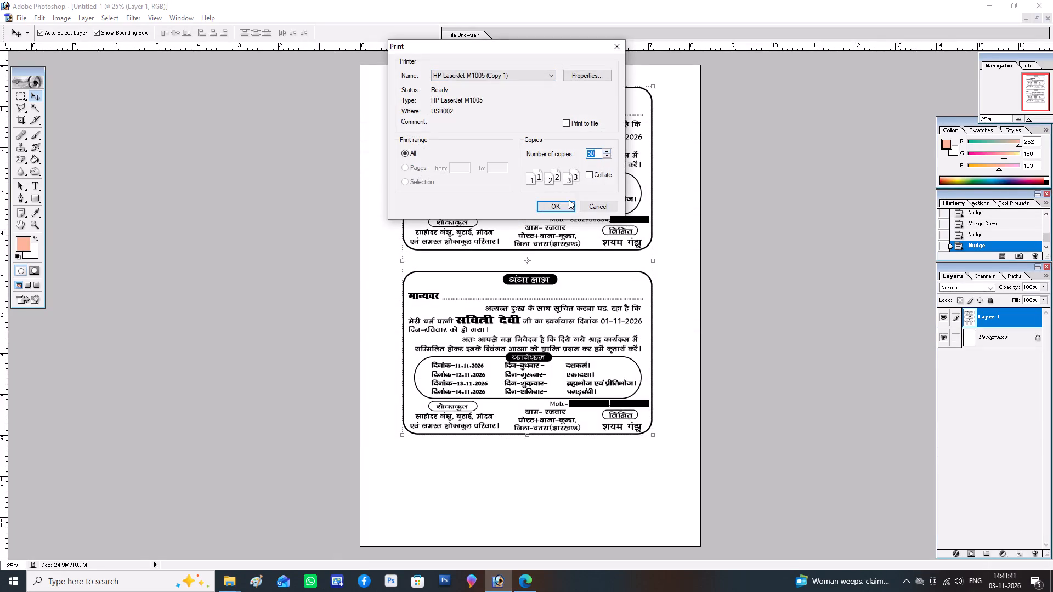
click(568, 206)
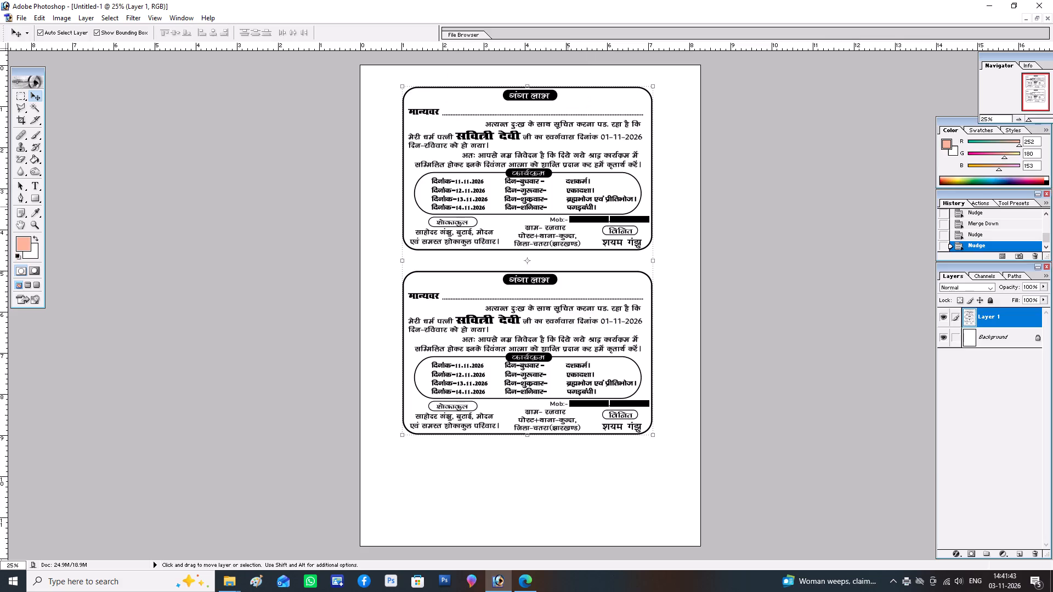
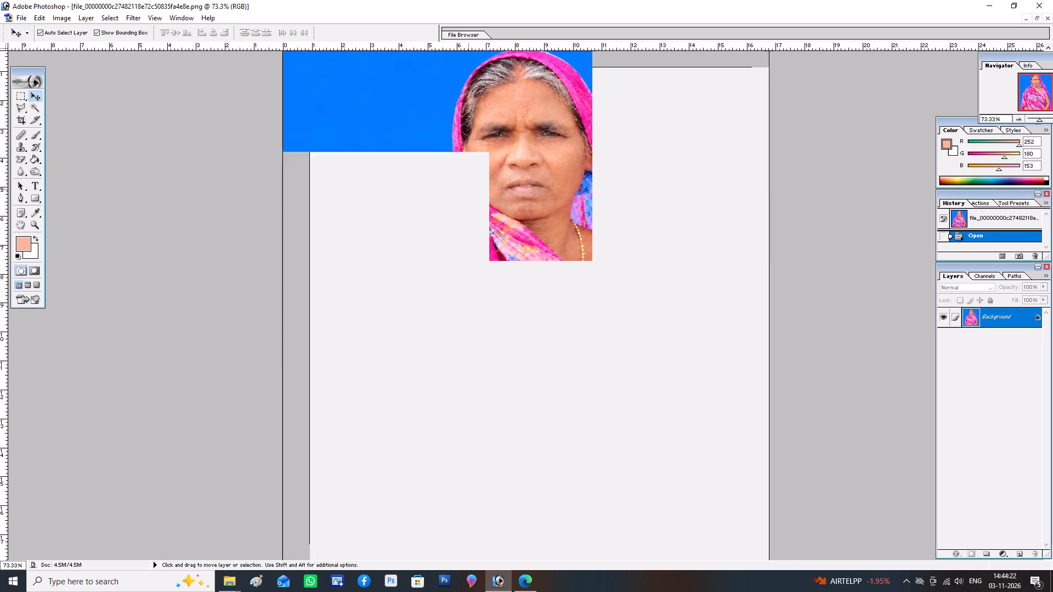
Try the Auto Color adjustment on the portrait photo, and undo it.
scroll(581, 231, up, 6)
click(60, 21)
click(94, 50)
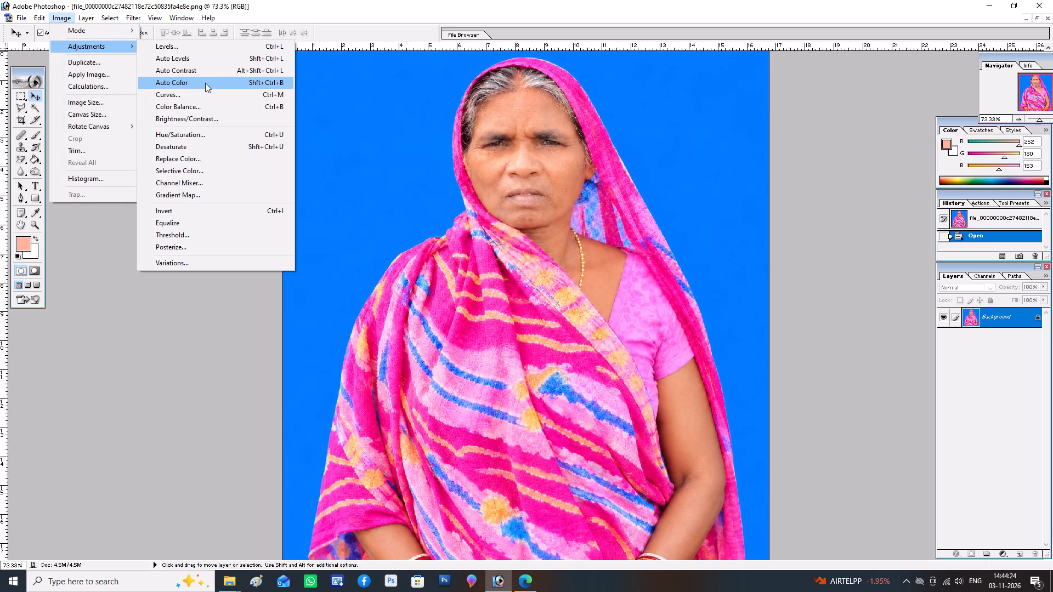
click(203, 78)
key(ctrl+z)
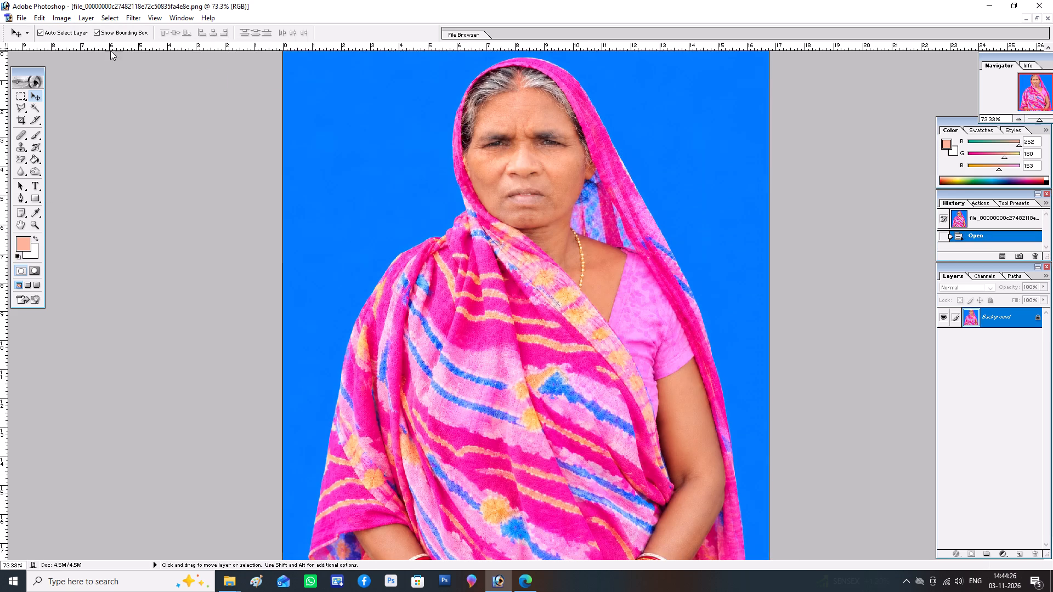
Apply the Auto Contrast adjustment to the portrait photo with the blue background.
click(60, 15)
click(92, 39)
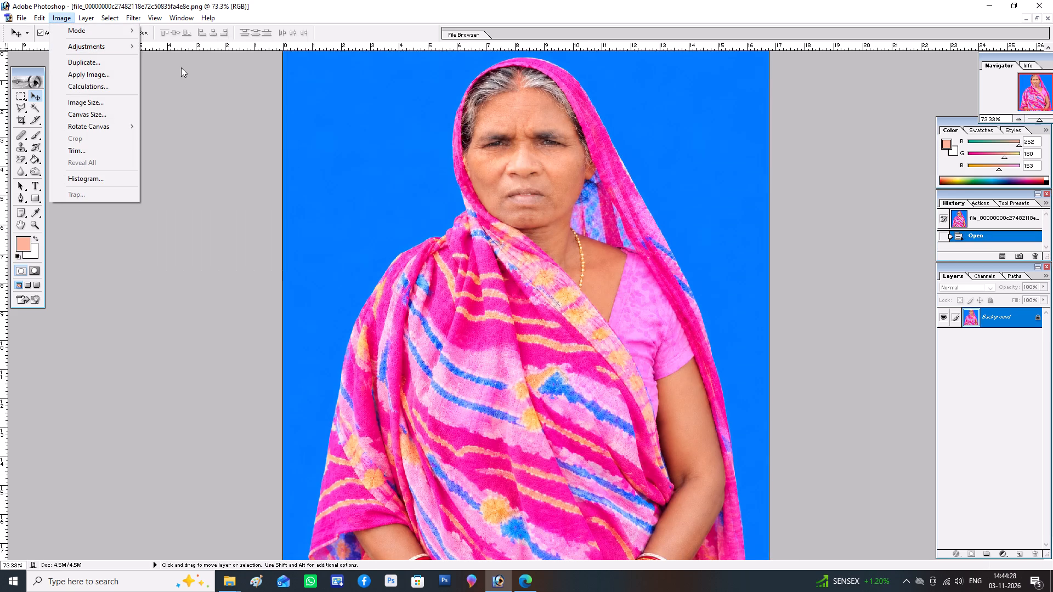
click(123, 50)
click(194, 73)
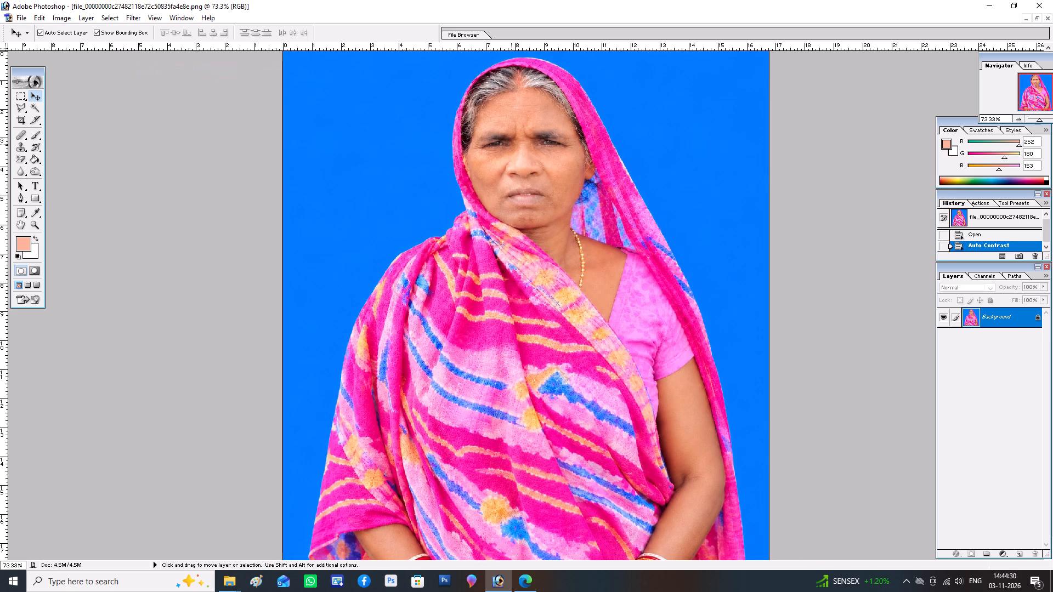
Open the Levels adjustment for the portrait with the face enlarged to 200%.
key(Menu)
key(ctrl+equal)
key(ctrl+equal)
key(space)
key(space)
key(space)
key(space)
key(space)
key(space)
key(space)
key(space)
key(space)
drag(521, 107, 514, 343)
drag(525, 156, 515, 206)
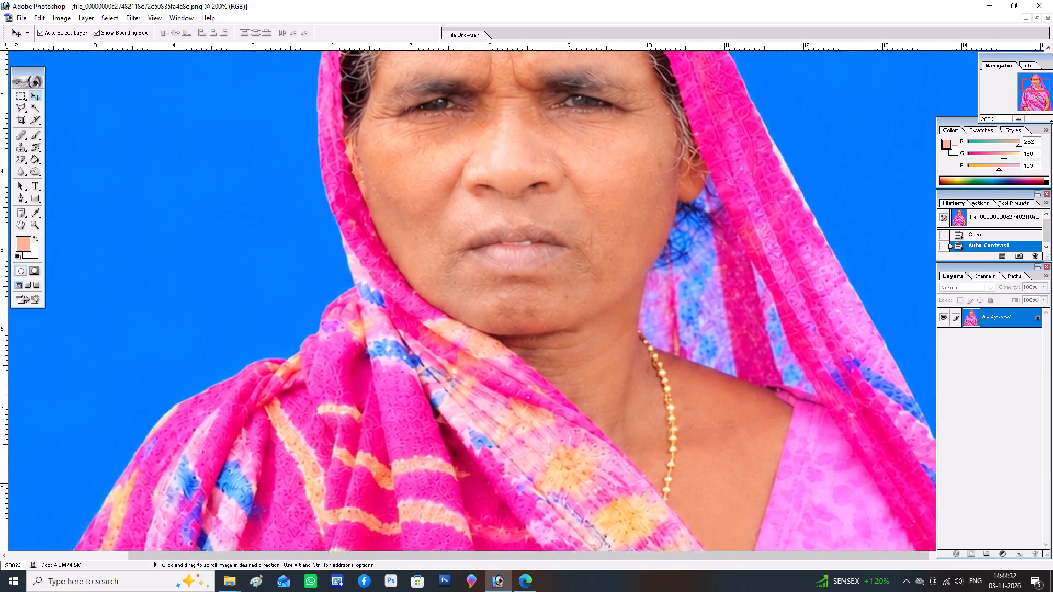
drag(515, 206, 504, 283)
key(ctrl+l)
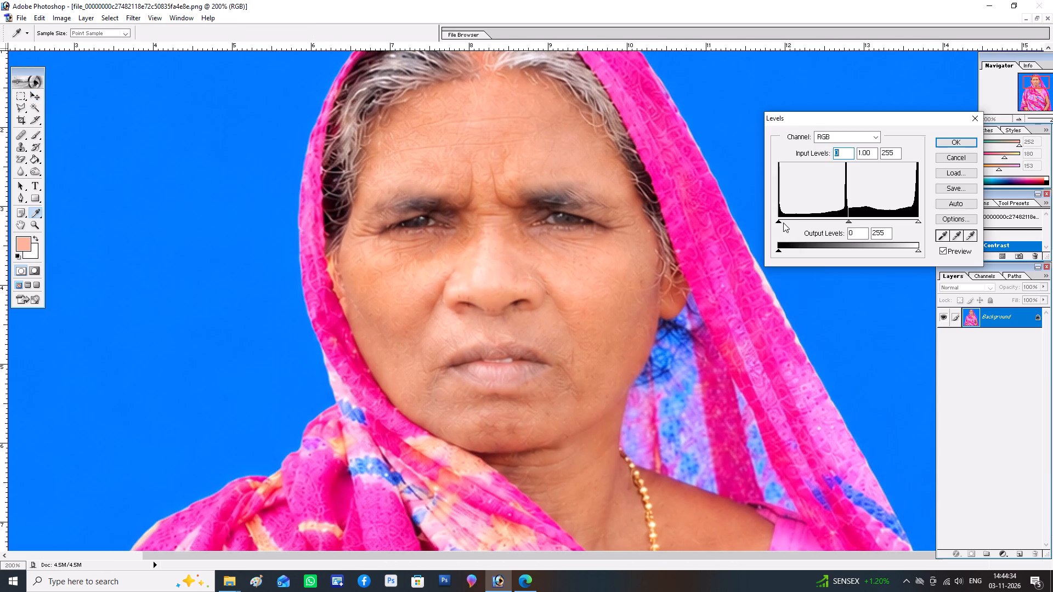
Deepen the portrait's shadows with a Levels adjustment, raising the black input level to about 12 and fine-tuning the midtones.
drag(781, 221, 788, 221)
key(ctrl+minus)
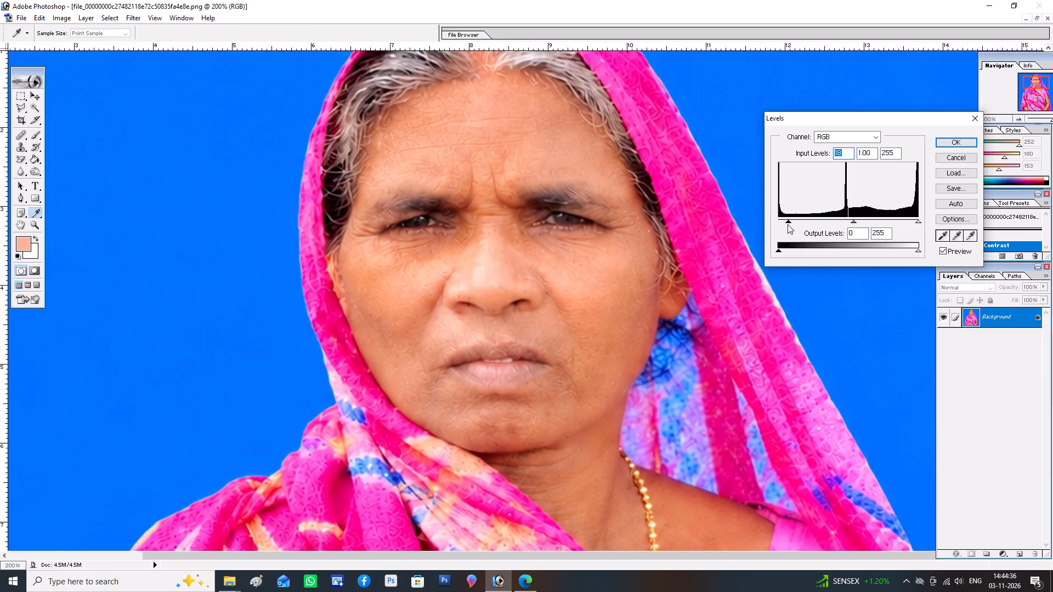
click(786, 221)
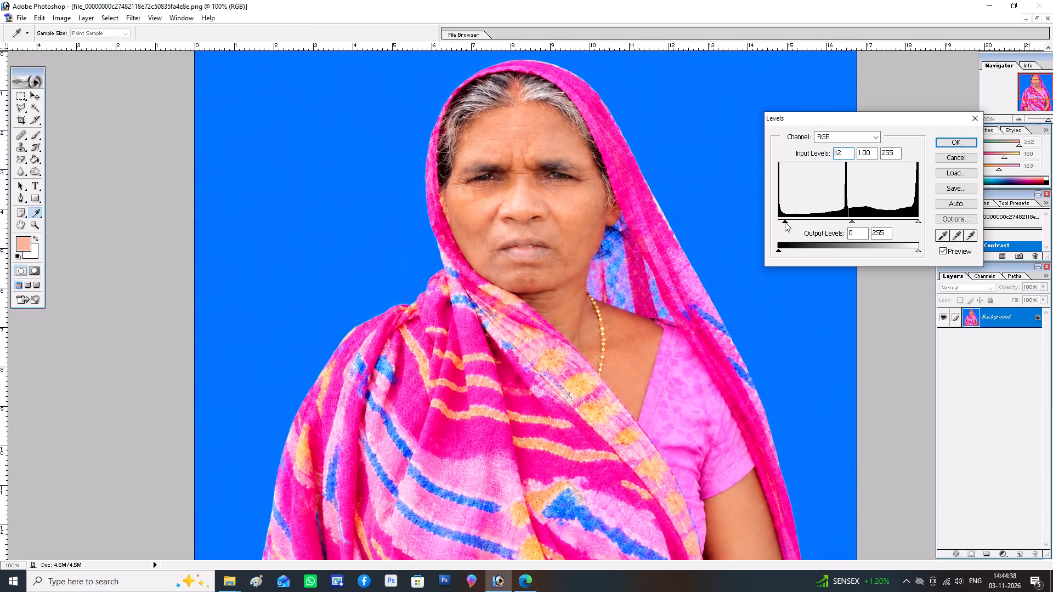
click(851, 221)
click(944, 145)
Sample the skin tone from the portrait's forehead as the Brush tool's painting colour and dab it on the forehead.
key(ctrl+equal)
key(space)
drag(533, 132, 529, 350)
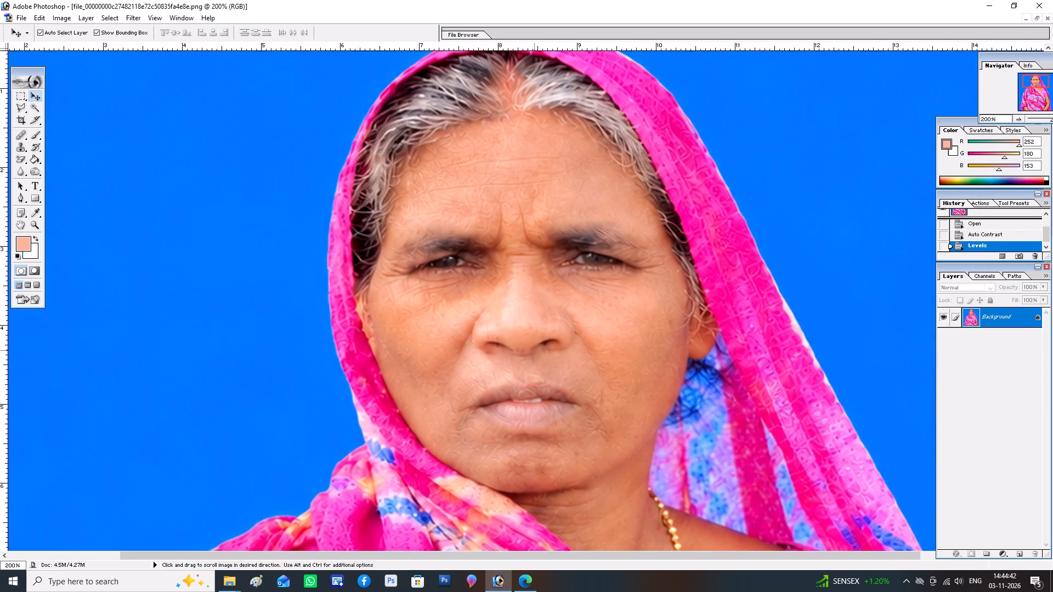
click(43, 132)
click(33, 135)
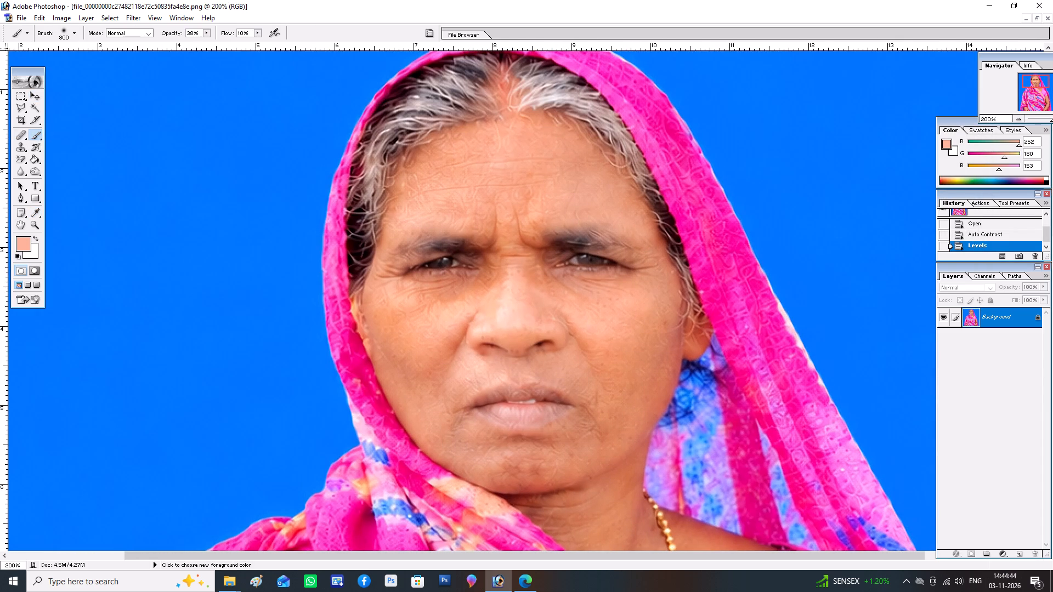
alt+click(509, 198)
alt+click(508, 198)
Reduce the soft brush size to about 400 px over the woman's face.
scroll(508, 197, up, 7)
key(bracketright)
key(bracketright)
key(bracketright)
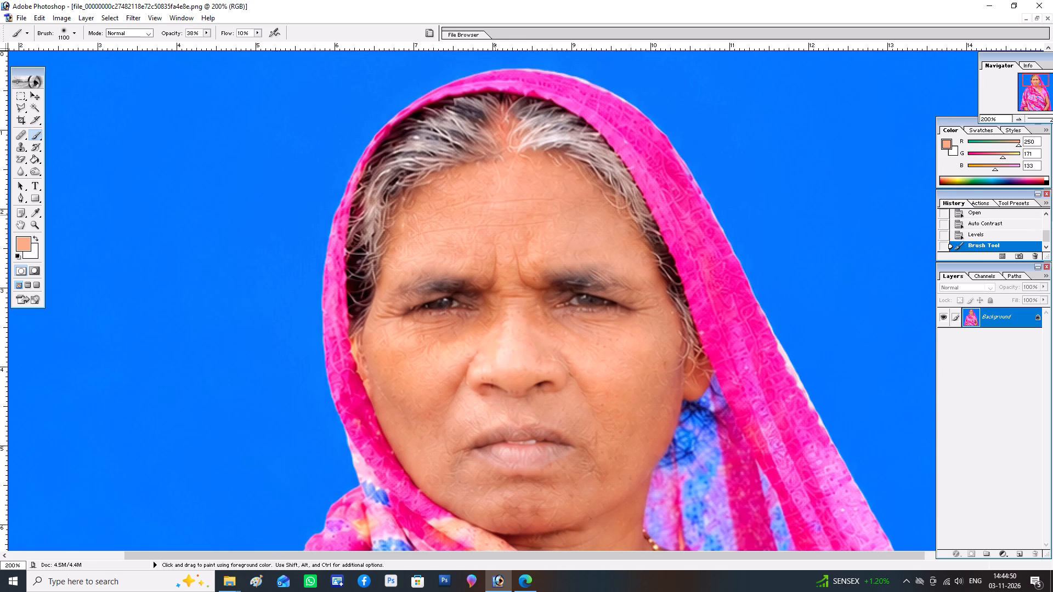
key(bracketright)
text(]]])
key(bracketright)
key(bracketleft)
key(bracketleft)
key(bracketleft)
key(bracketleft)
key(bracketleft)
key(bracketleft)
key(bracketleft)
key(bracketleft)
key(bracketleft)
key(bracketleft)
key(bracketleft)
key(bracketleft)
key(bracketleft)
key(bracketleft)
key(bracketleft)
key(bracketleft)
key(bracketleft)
Disconnect the computer from its current Wi-Fi network and return to the portrait.
click(948, 584)
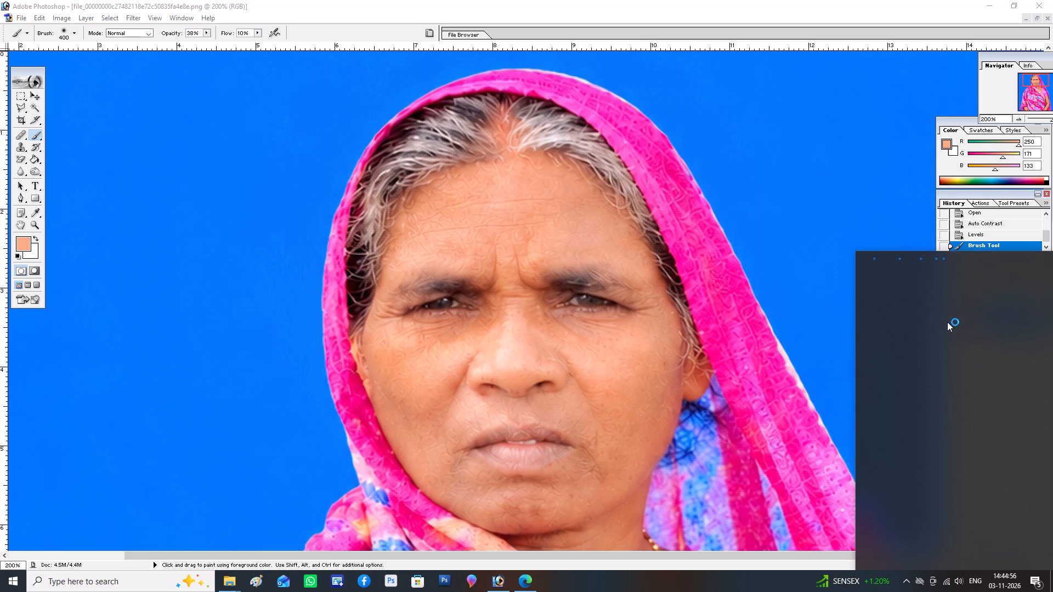
click(995, 322)
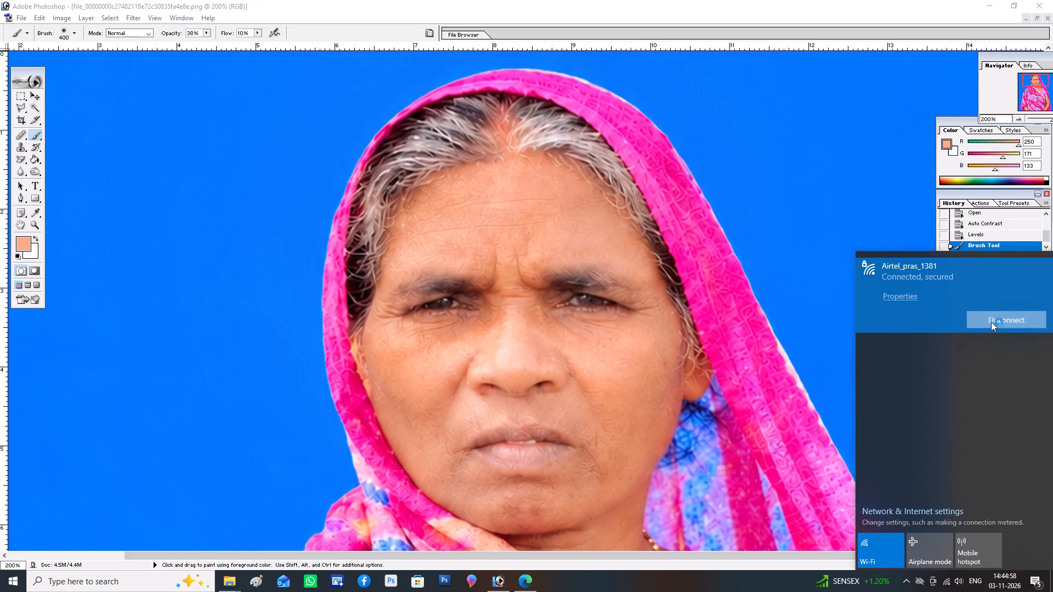
click(779, 240)
Reduce the brush size to about 50 px and undo the oversized brush dab on the forehead.
key(bracketleft)
key(bracketleft)
key(bracketleft)
key(bracketleft)
key(bracketleft)
key(bracketleft)
key(bracketleft)
key(bracketleft)
key(bracketleft)
key(bracketleft)
key(bracketleft)
key(bracketleft)
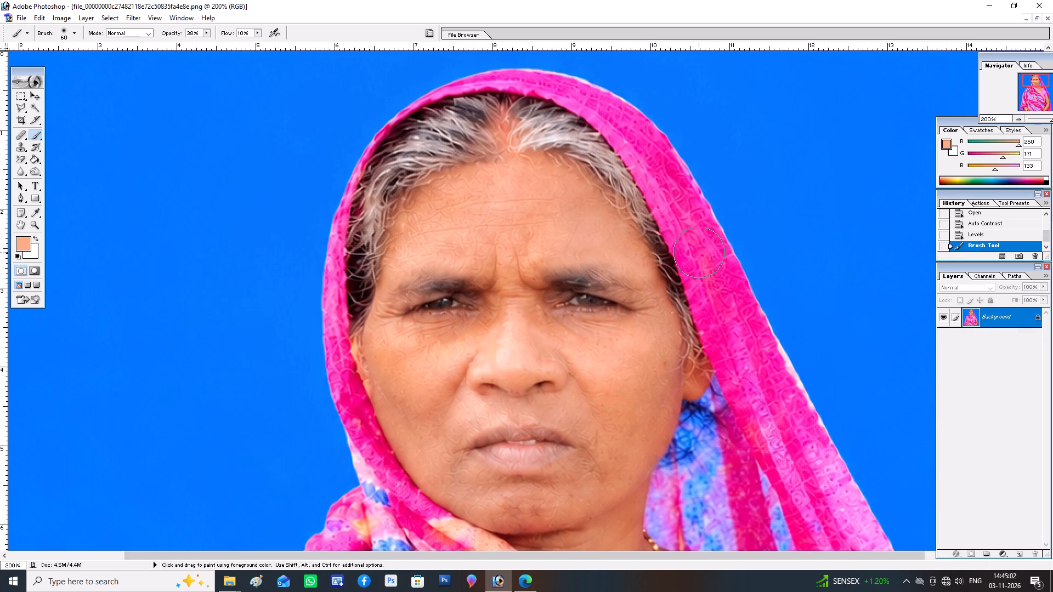
key(ctrl+z)
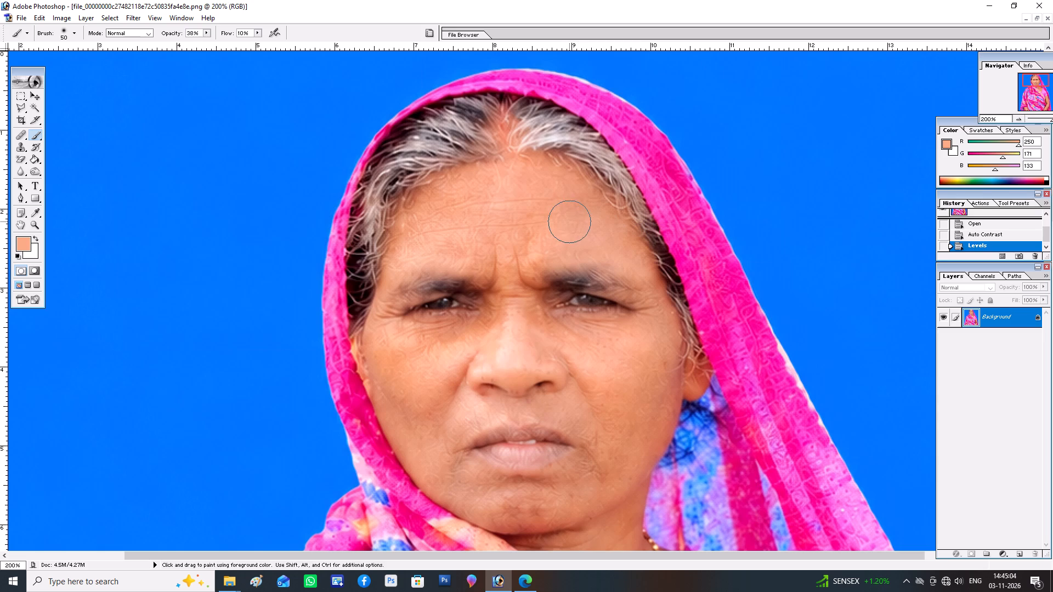
Smooth the forehead wrinkles and the area down to the nose bridge with skin-tone brush strokes, using sizes from 80 to 50 px.
scroll(569, 221, up, 4)
key(ctrl+equal)
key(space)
drag(546, 201, 562, 287)
key(bracketright)
key(bracketright)
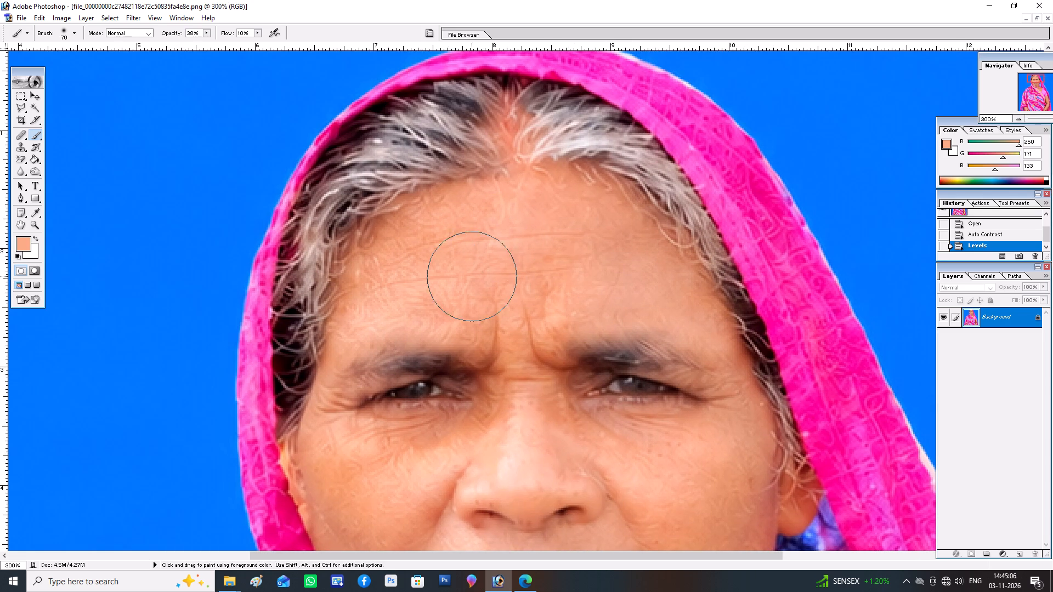
key(bracketright)
drag(521, 247, 429, 261)
key(bracketleft)
key(bracketleft)
drag(449, 221, 626, 299)
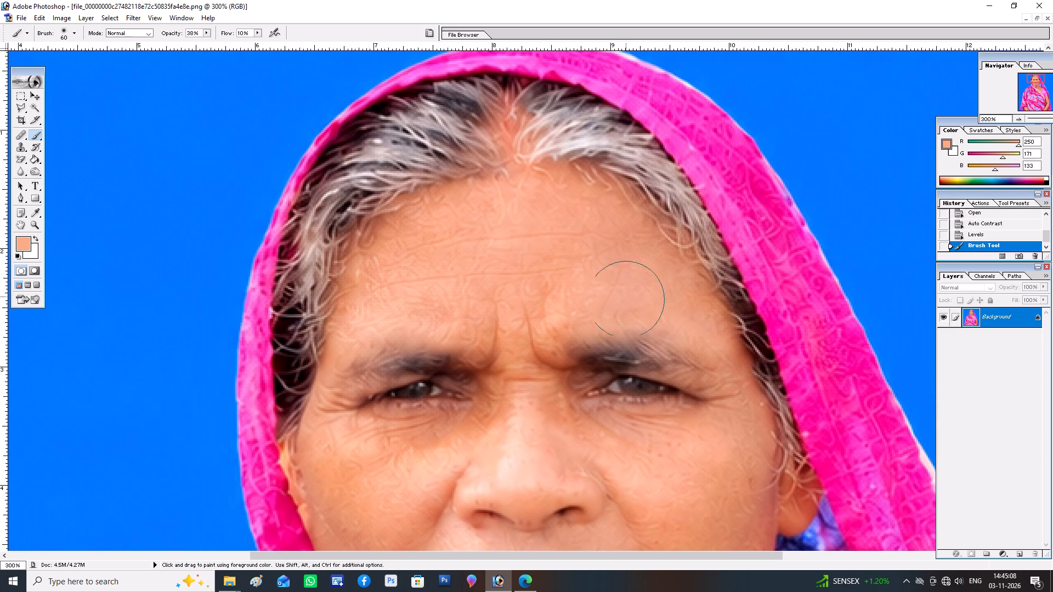
drag(626, 299, 619, 300)
scroll(465, 206, down, 10)
key(bracketleft)
drag(429, 169, 506, 372)
Soften the wrinkles under the eye on the image's left and across the nose bridge, starting with a brush about 30 px wide.
scroll(480, 310, down, 10)
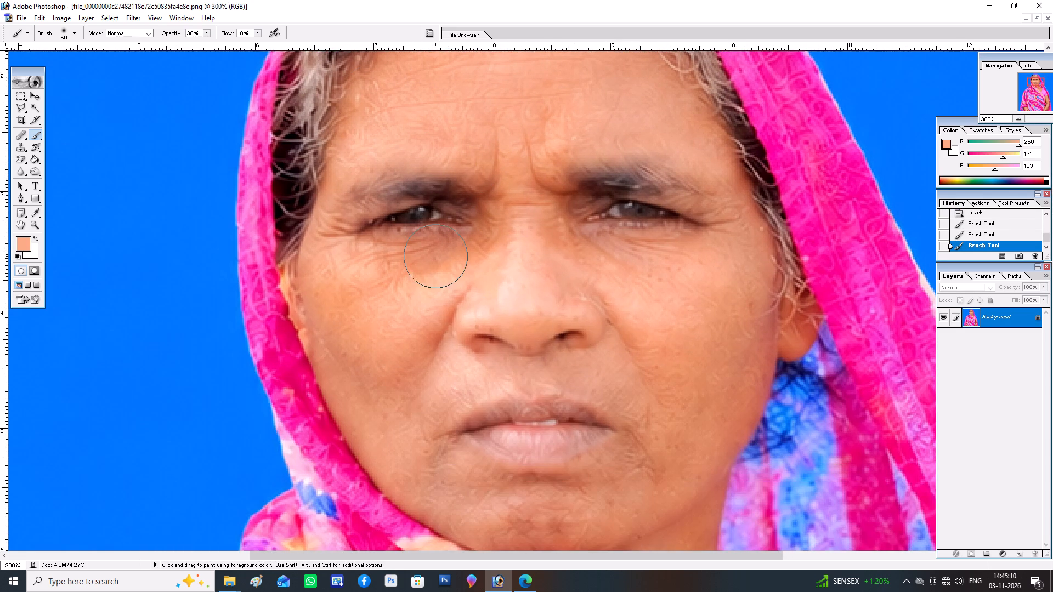
key(bracketleft)
key(bracketleft)
drag(465, 237, 380, 271)
key(bracketright)
key(bracketright)
key(bracketright)
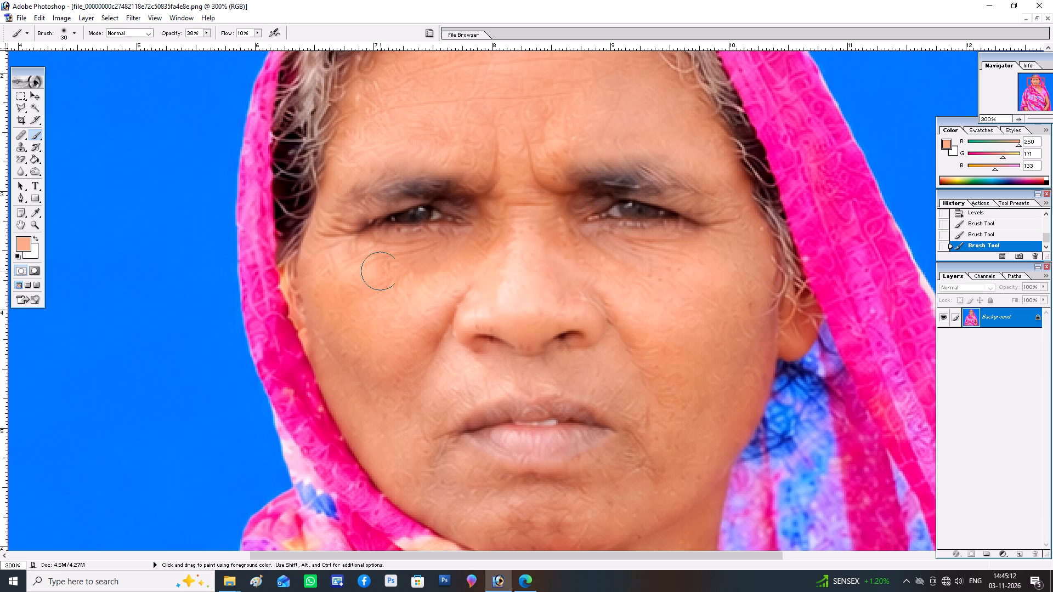
key(bracketright)
drag(380, 271, 354, 253)
key(bracketright)
key(bracketright)
drag(352, 248, 551, 258)
Even out the skin on the nose and the adjoining cheek on the image's right with soft brush strokes about 50 px wide.
key(bracketright)
key(bracketright)
drag(522, 253, 511, 311)
key(bracketleft)
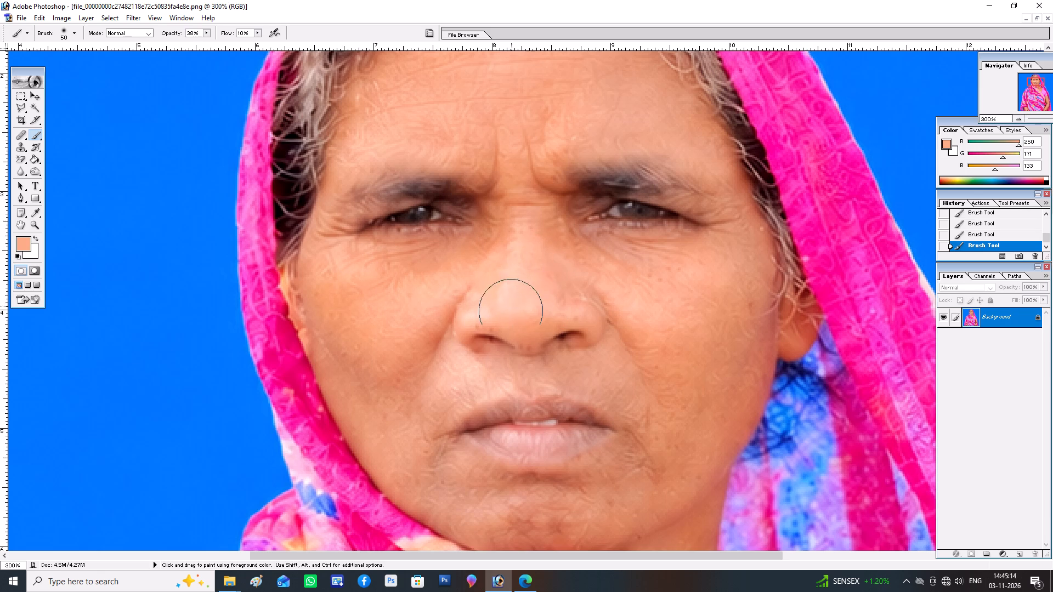
drag(511, 311, 509, 311)
key(bracketleft)
drag(531, 288, 614, 272)
Brush the skin tone over the image-right cheek, from below the eye and temple down toward the jaw.
key(bracketright)
key(bracketright)
key(bracketright)
key(bracketright)
drag(656, 262, 742, 236)
drag(742, 236, 626, 451)
key(bracketright)
key(bracketright)
key(bracketright)
key(bracketright)
Brush the skin tone around the mouth and across the lower image-left cheek to the chin.
scroll(618, 310, down, 10)
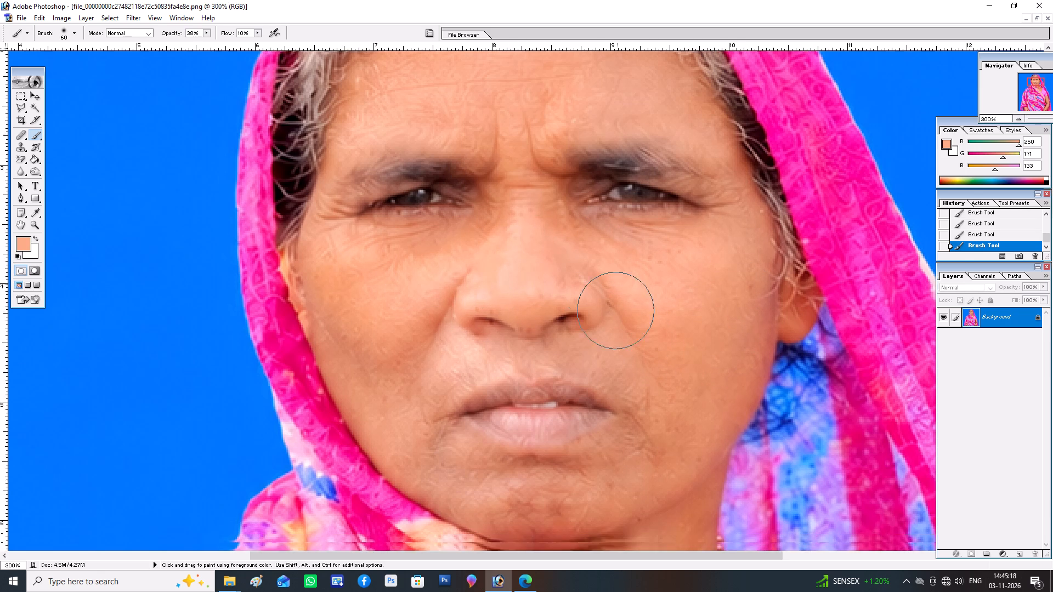
key(bracketleft)
key(bracketleft)
drag(624, 216, 405, 392)
key(bracketright)
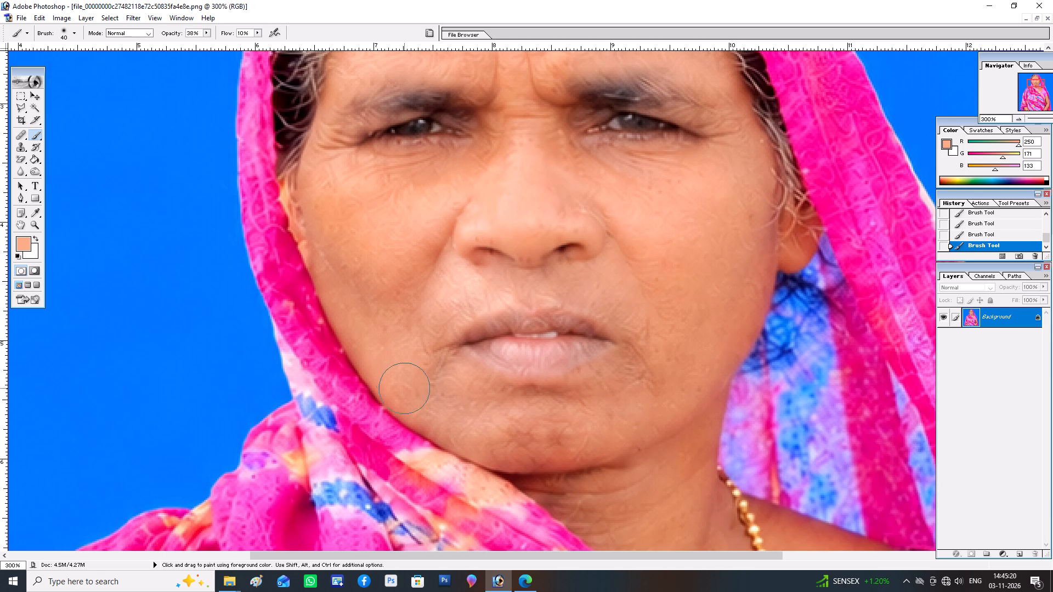
drag(405, 392, 485, 425)
key(bracketright)
Even out the image-left cheek and the bridge of the nose with soft skin-tone brush strokes.
scroll(470, 375, up, 8)
key(bracketright)
key(bracketright)
key(bracketleft)
key(bracketleft)
drag(388, 293, 365, 361)
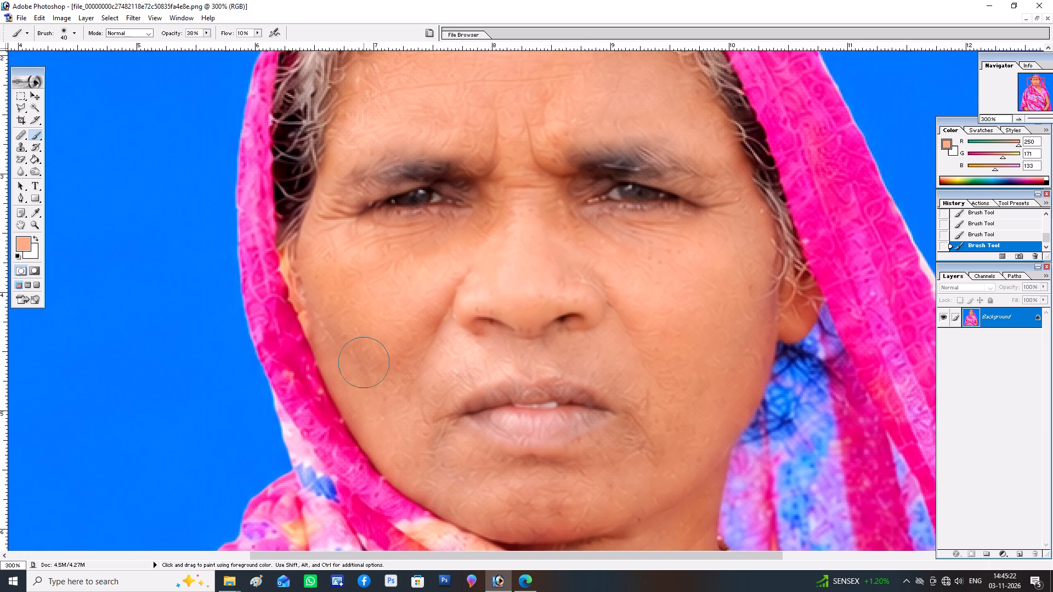
drag(365, 361, 513, 189)
key(bracketright)
drag(502, 202, 507, 243)
key(bracketright)
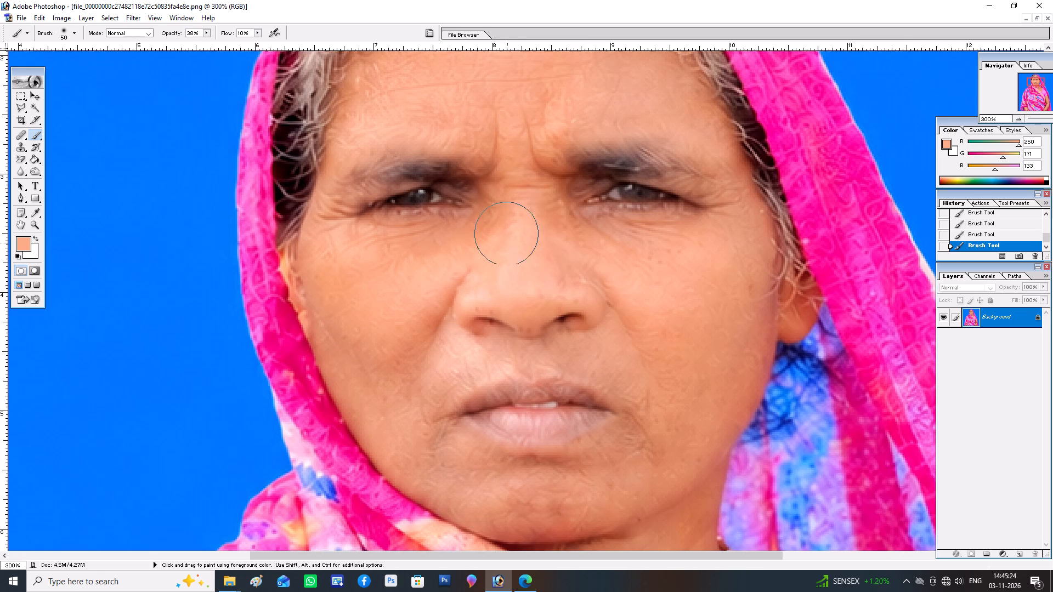
drag(507, 243, 511, 184)
Soften the forehead wrinkles with skin-tone brush strokes, varying the brush size between about 30 and 60.
scroll(511, 195, up, 17)
key(bracketright)
drag(490, 194, 404, 165)
key(bracketright)
key(bracketleft)
key(bracketleft)
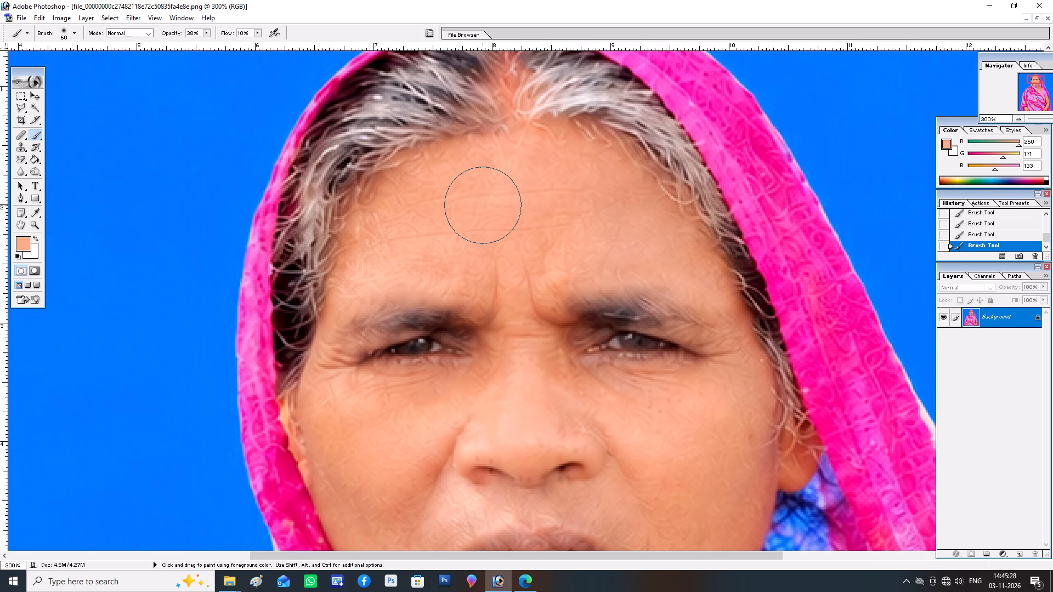
drag(404, 165, 484, 212)
key(bracketleft)
key(bracketleft)
key(bracketleft)
drag(499, 179, 532, 189)
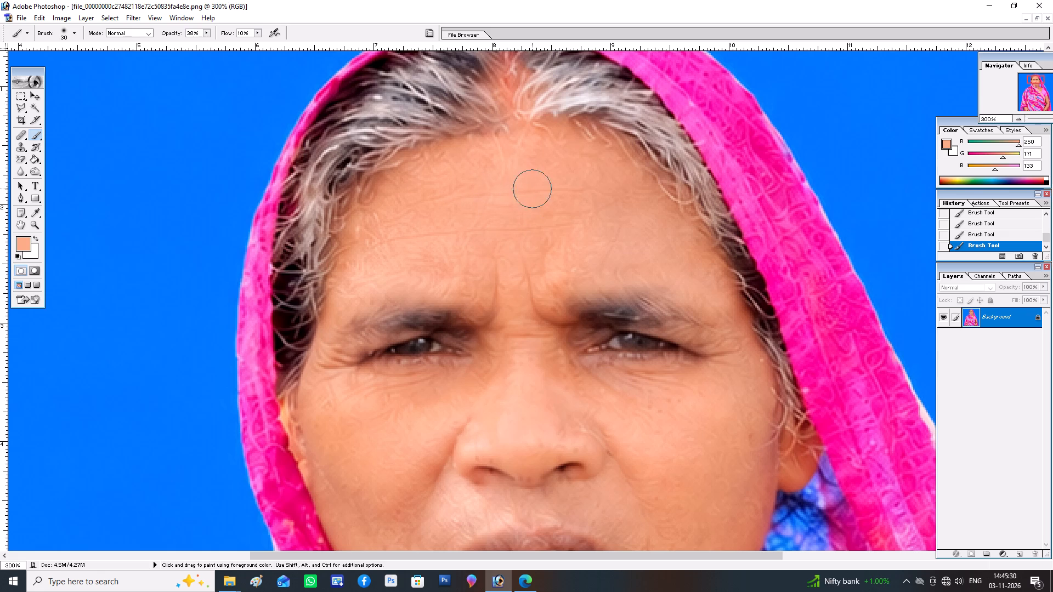
drag(532, 189, 580, 253)
Brush the skin tone over the image-right side of the forehead and the temple down beside the eye.
key(bracketright)
key(bracketright)
key(bracketright)
key(bracketright)
drag(673, 249, 718, 314)
key(bracketright)
drag(718, 314, 739, 382)
key(bracketright)
Soften the lines beneath the image-right eye using skin-tone strokes with a small brush.
scroll(669, 281, down, 9)
key(bracketleft)
key(bracketleft)
key(bracketleft)
drag(684, 265, 565, 274)
key(bracketright)
key(bracketright)
drag(568, 254, 692, 309)
key(bracketright)
drag(686, 307, 706, 318)
key(bracketright)
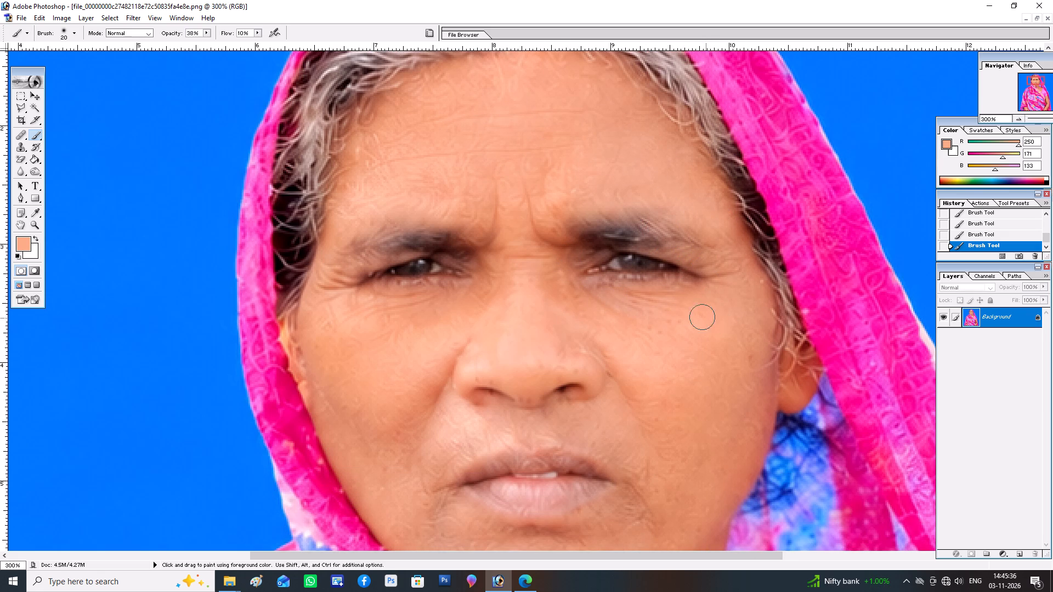
Blend the skin between the eyebrows and along the nose bridge, and soften the lines under the image-left eye.
key(bracketright)
key(bracketright)
drag(484, 223, 588, 311)
key(bracketleft)
key(bracketleft)
key(bracketleft)
drag(495, 283, 471, 294)
key(bracketright)
drag(474, 293, 344, 312)
key(bracketright)
key(bracketright)
key(bracketright)
scroll(397, 289, down, 4)
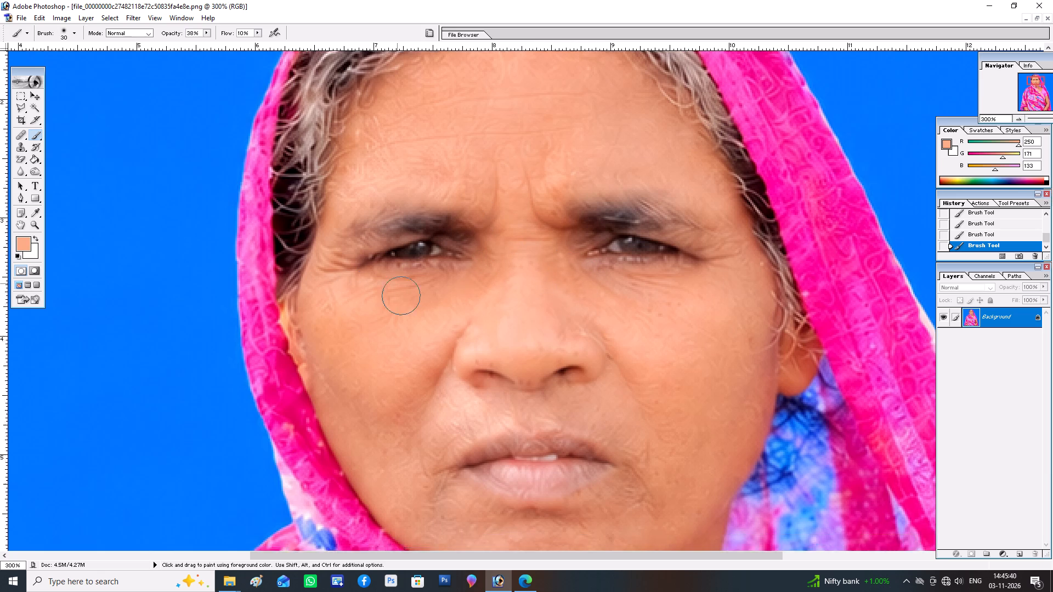
Brush the skin tone down the image-right cheek and over the chin with a size 50 brush.
scroll(404, 298, down, 17)
key(bracketright)
key(bracketright)
drag(661, 141, 543, 372)
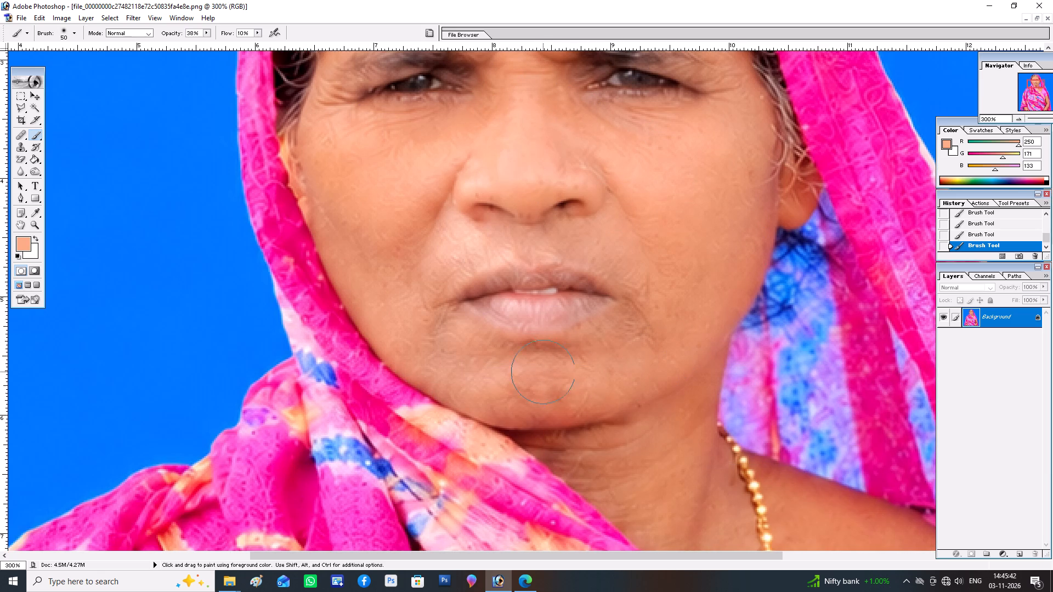
drag(543, 372, 547, 345)
key(bracketright)
Paint the skin tone along the jaw and onto the upper neck with a size 20 brush, undoing the last stroke.
scroll(546, 305, down, 18)
key(bracketleft)
key(bracketleft)
key(bracketleft)
drag(690, 200, 638, 254)
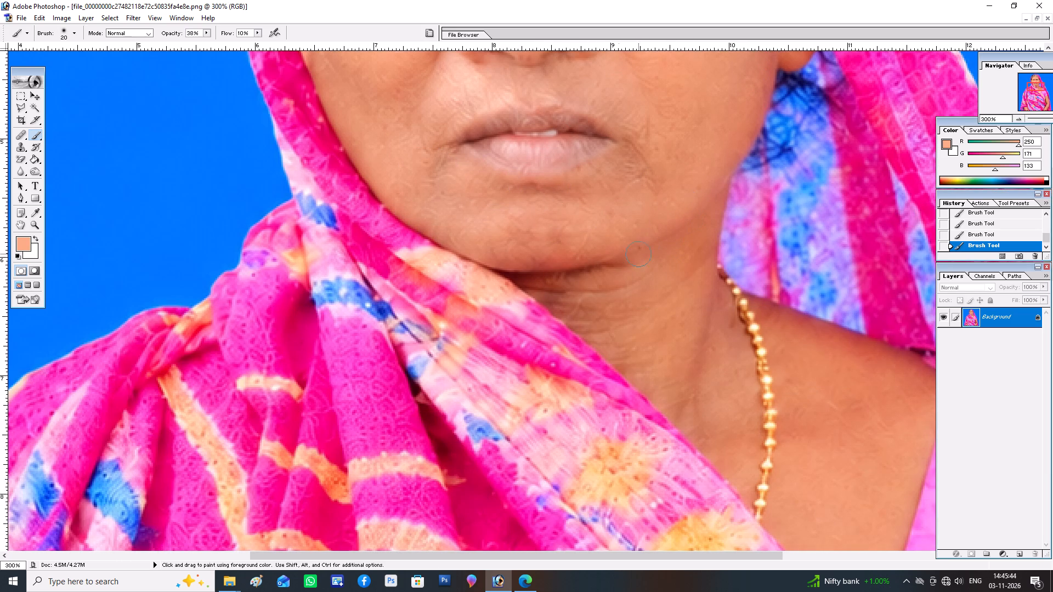
drag(638, 254, 616, 362)
key(bracketright)
key(bracketright)
key(bracketright)
key(ctrl+z)
Lighten the neck creases from below the chin to the necklace with skin-tone strokes, using brush sizes 30 to 40.
scroll(600, 344, up, 4)
key(bracketright)
key(bracketright)
key(bracketright)
key(bracketleft)
key(bracketleft)
drag(649, 314, 605, 367)
key(bracketleft)
key(bracketleft)
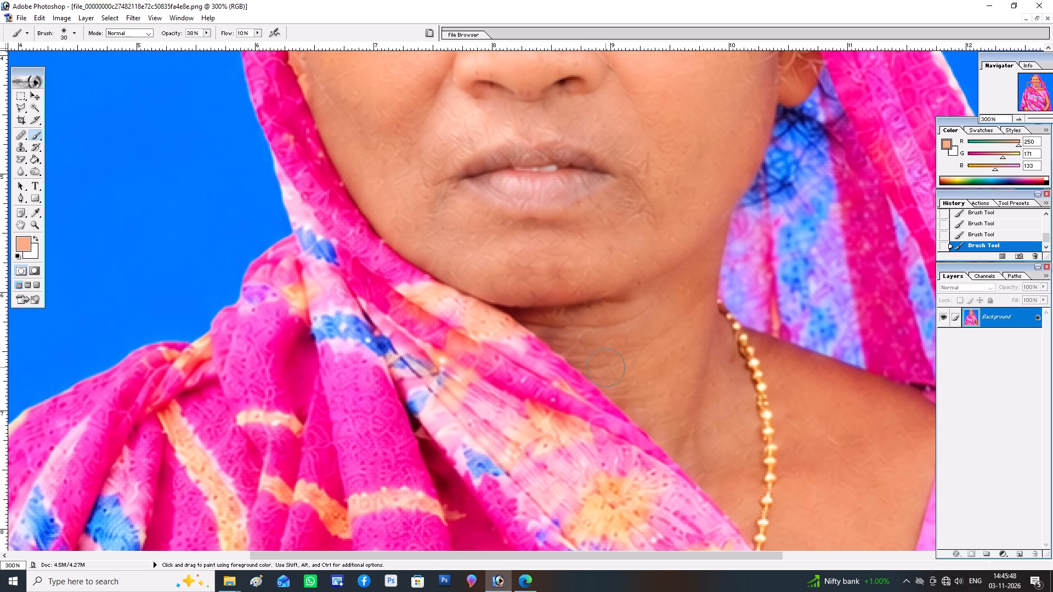
drag(605, 367, 604, 339)
key(bracketright)
key(bracketright)
key(bracketright)
drag(610, 325, 677, 411)
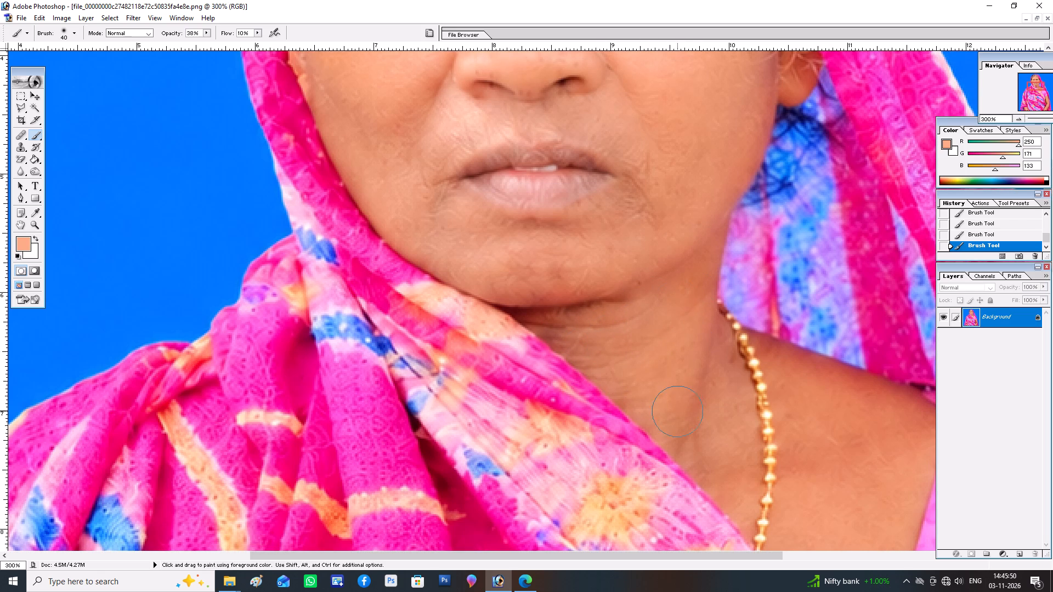
drag(677, 411, 672, 443)
key(bracketleft)
key(bracketleft)
drag(708, 329, 732, 470)
key(bracketright)
key(bracketright)
scroll(703, 389, down, 5)
Sample the darker neck skin colour (RGB 229/147/104) and paint it over the throat and beneath the jawline.
scroll(704, 392, down, 4)
key(bracketright)
key(bracketright)
alt+click(644, 281)
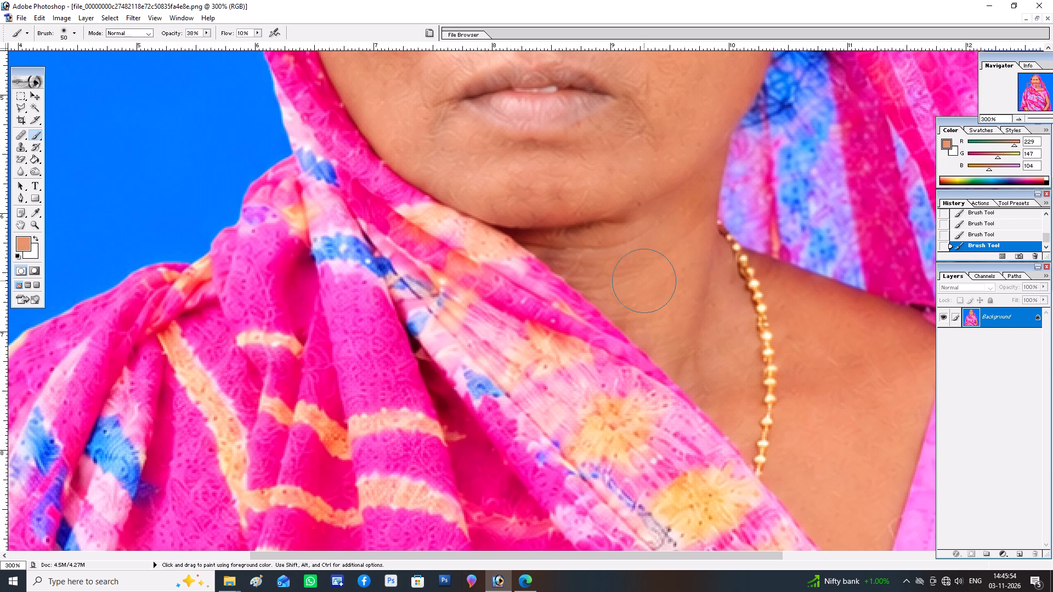
scroll(672, 284, up, 6)
key(bracketleft)
key(bracketleft)
drag(680, 231, 587, 301)
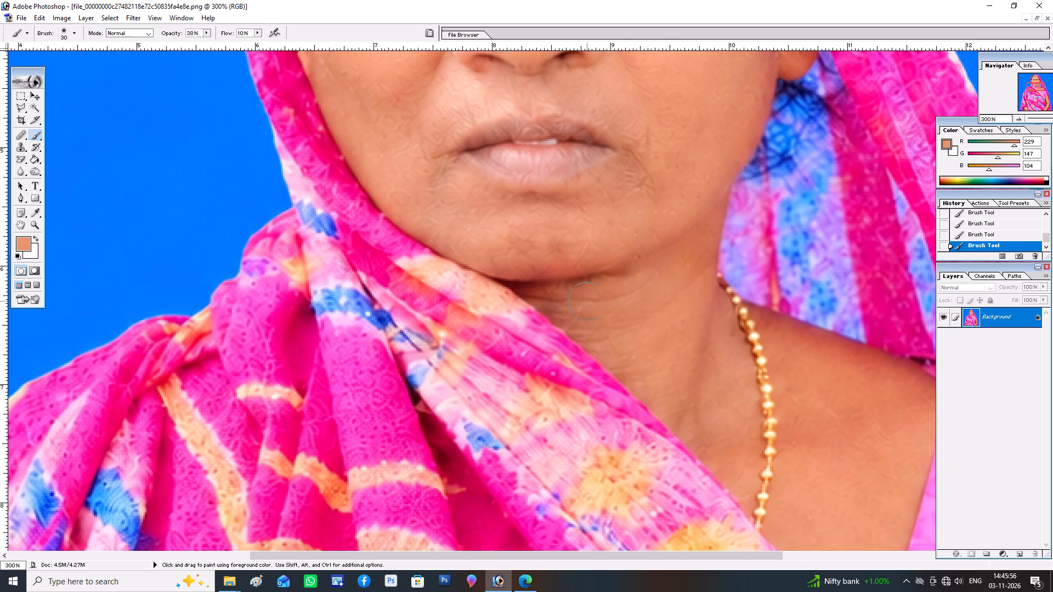
drag(587, 301, 602, 352)
key(bracketright)
key(bracketright)
key(bracketright)
drag(571, 308, 709, 223)
Brush the darker skin tone down the side of the neck toward the necklace.
key(bracketright)
key(bracketleft)
key(bracketleft)
drag(701, 234, 700, 378)
key(bracketright)
key(bracketright)
drag(705, 312, 743, 459)
key(bracketright)
key(bracketright)
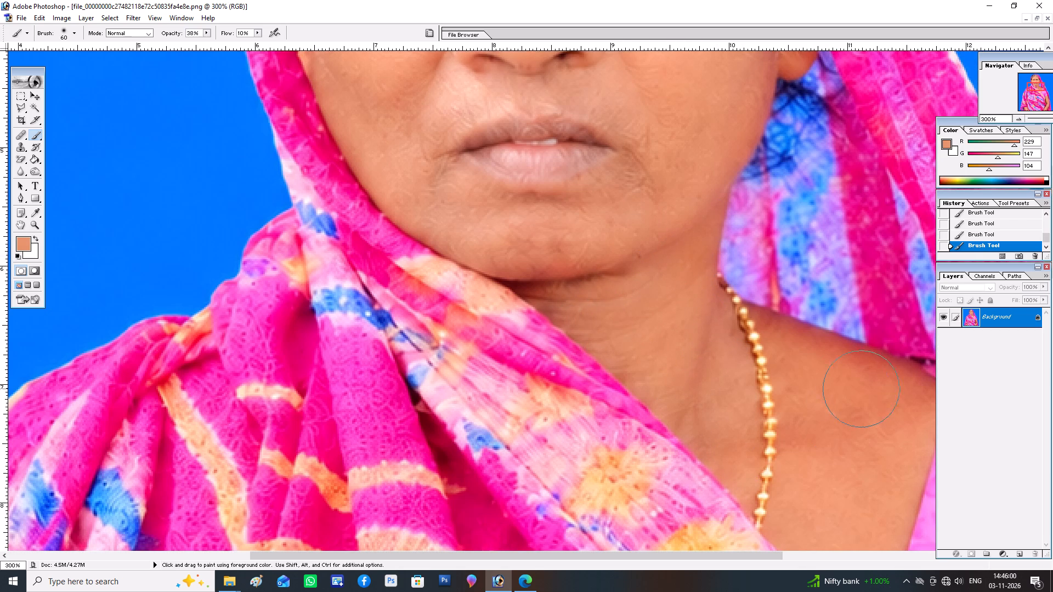
Brush the skin tone over the shoulder beside the necklace, undoing the first size 10 stroke and repainting at size 30.
key(bracketleft)
key(bracketleft)
key(bracketleft)
key(bracketleft)
key(bracketleft)
key(bracketleft)
drag(760, 313, 833, 352)
key(bracketright)
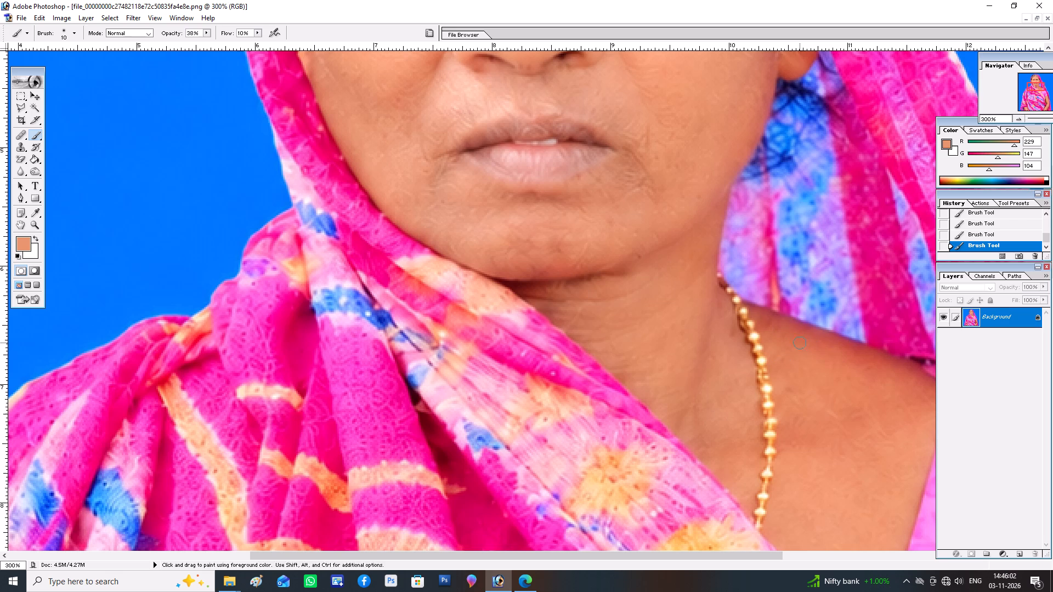
key(ctrl+z)
key(bracketright)
key(bracketright)
drag(771, 331, 801, 345)
drag(801, 345, 858, 391)
Smooth the shoulder and upper chest between the necklace and blouse with skin-tone strokes, using brush sizes 30 to 40.
key(ctrl+minus)
key(bracketright)
drag(748, 361, 714, 392)
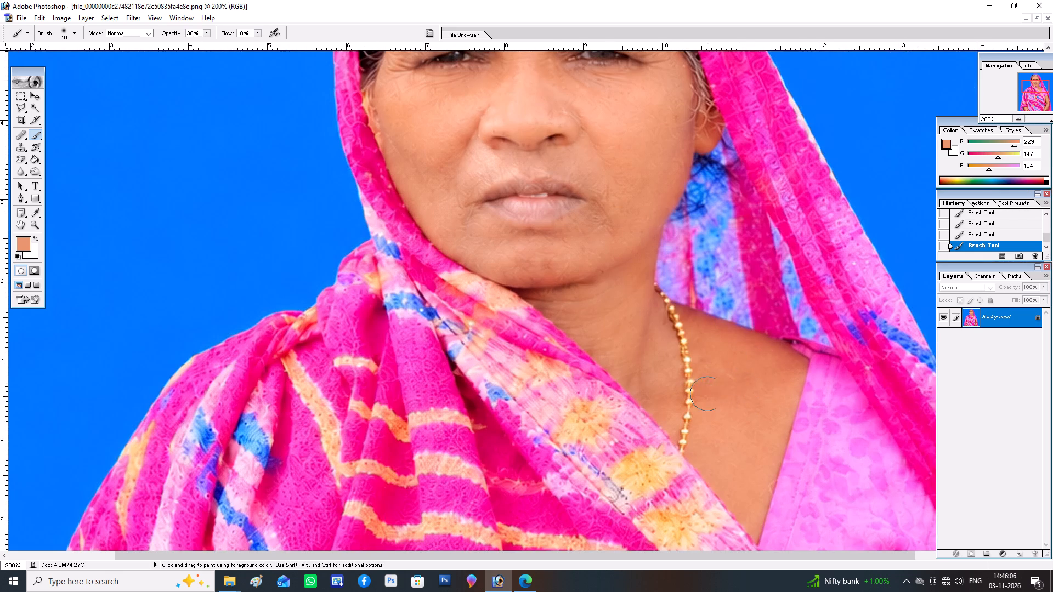
drag(714, 392, 732, 343)
key(bracketleft)
key(bracketleft)
drag(691, 312, 725, 335)
drag(725, 335, 738, 391)
key(bracketright)
key(bracketright)
drag(746, 385, 734, 440)
drag(734, 440, 741, 465)
Brush the skin tone over the lower chest beside the blouse neckline with a brush larger than size 70.
key(bracketright)
scroll(753, 430, down, 8)
scroll(759, 384, down, 7)
key(bracketright)
key(backslash)
key(bracketright)
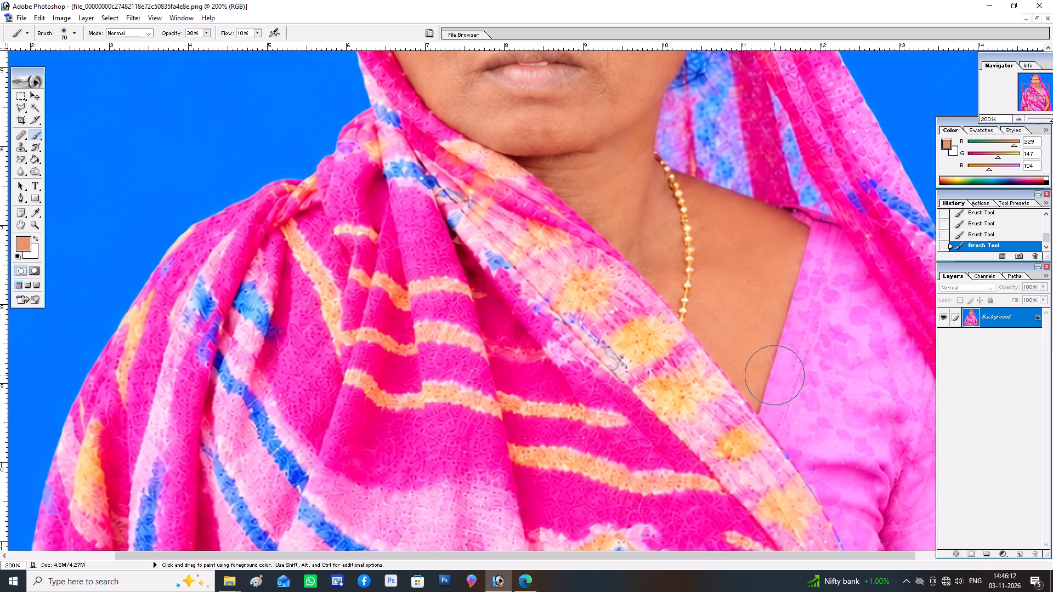
key(bracketright)
key(bracketright)
drag(741, 283, 749, 293)
key(bracketleft)
Paint a broad skin-tone stroke down the front of the neck below the jaw.
scroll(748, 298, up, 14)
key(bracketleft)
key(bracketleft)
key(bracketleft)
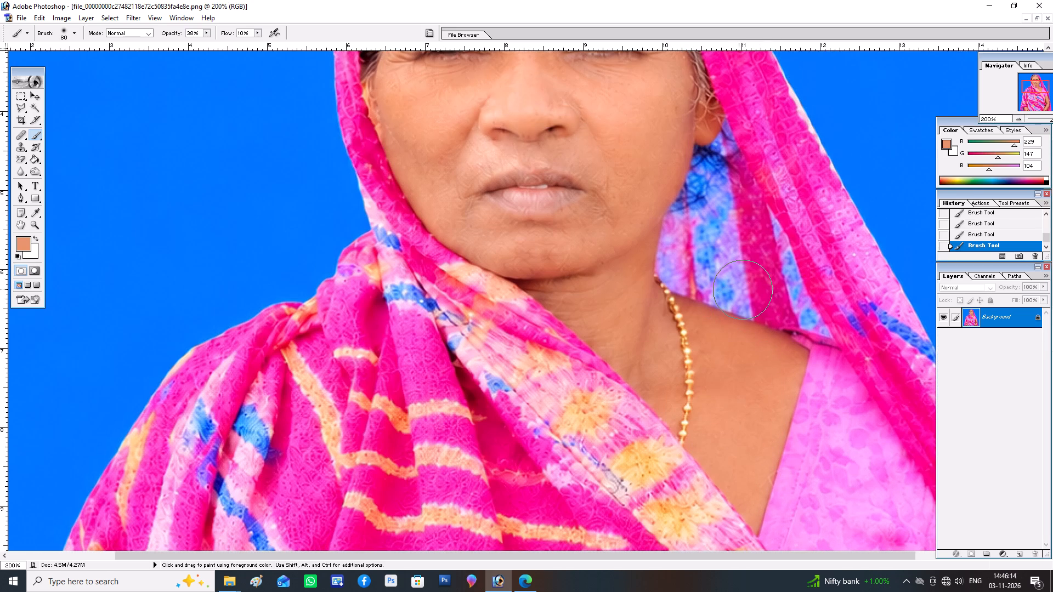
scroll(641, 202, up, 17)
key(bracketleft)
key(bracketleft)
key(bracketleft)
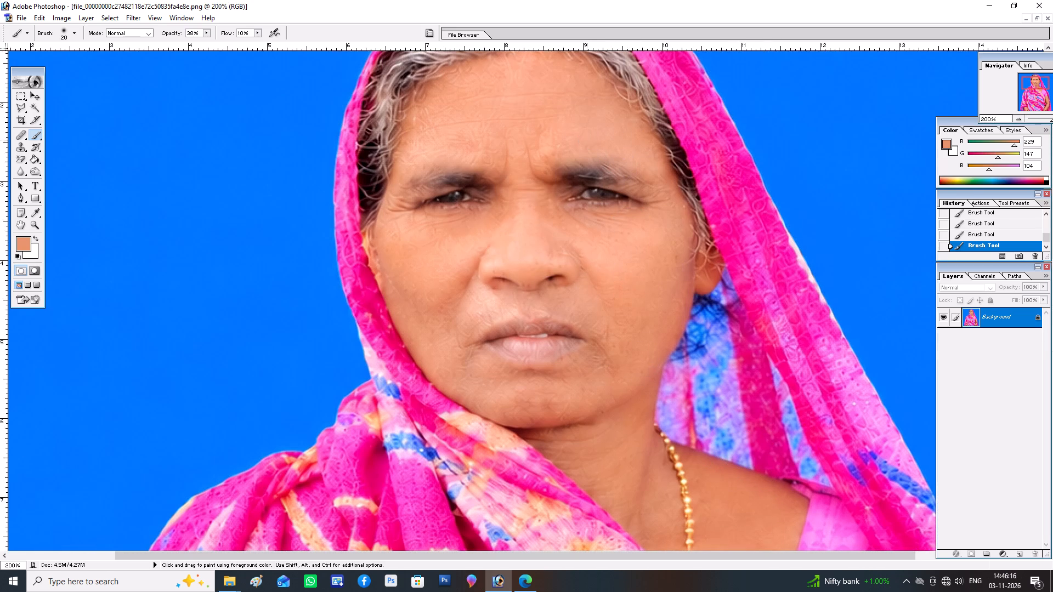
scroll(596, 255, down, 19)
key(bracketright)
key(bracketright)
key(bracketright)
key(bracketright)
drag(625, 284, 607, 323)
Blend the skin tone from the necklace across the chest, and along the shoulder's upper edge with a size 20 brush.
scroll(672, 318, down, 9)
key(bracketleft)
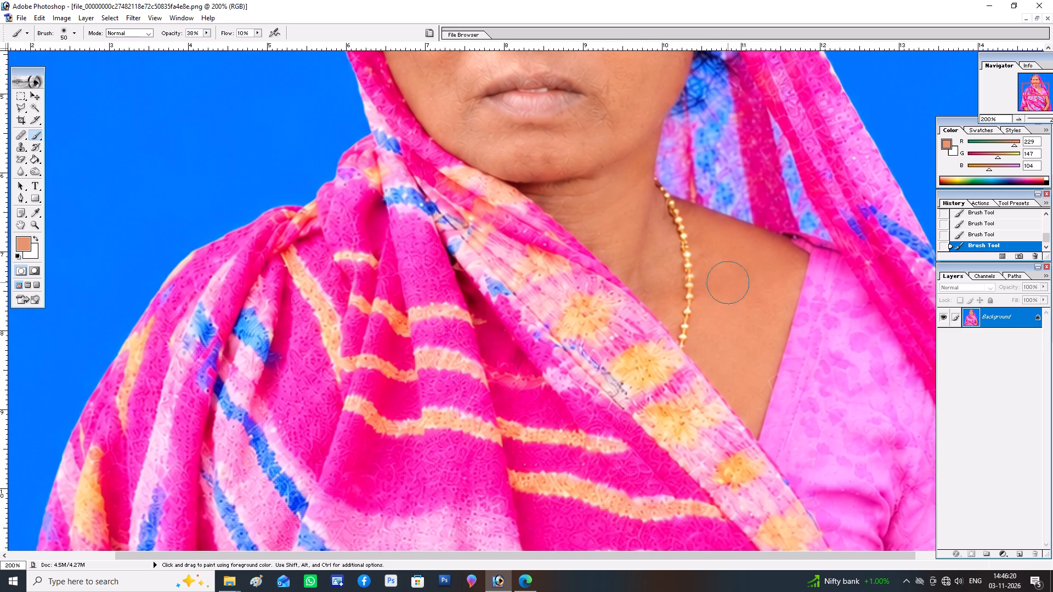
key(bracketleft)
drag(693, 235, 749, 325)
key(bracketright)
key(bracketleft)
key(bracketleft)
key(bracketleft)
key(bracketleft)
key(bracketright)
key(bracketright)
drag(682, 205, 772, 250)
Sample the lip colour and shift the foreground to a more saturated pink-red, RGB 238/121/110.
key(ctrl+minus)
key(ctrl+minus)
key(ctrl+minus)
key(ctrl+equal)
key(ctrl+equal)
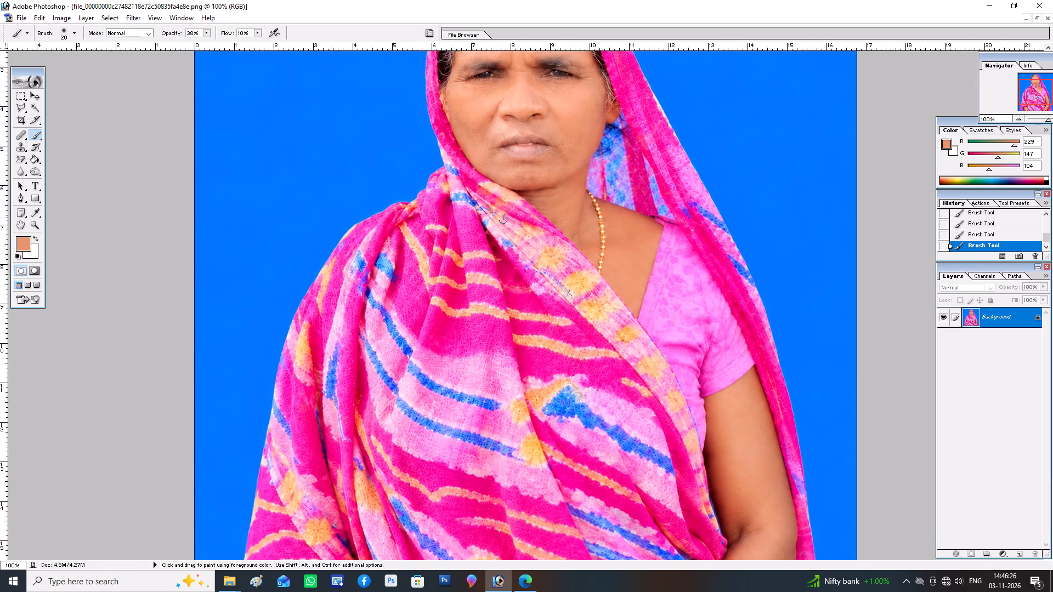
key(space)
drag(505, 187, 505, 332)
key(ctrl+equal)
key(ctrl+equal)
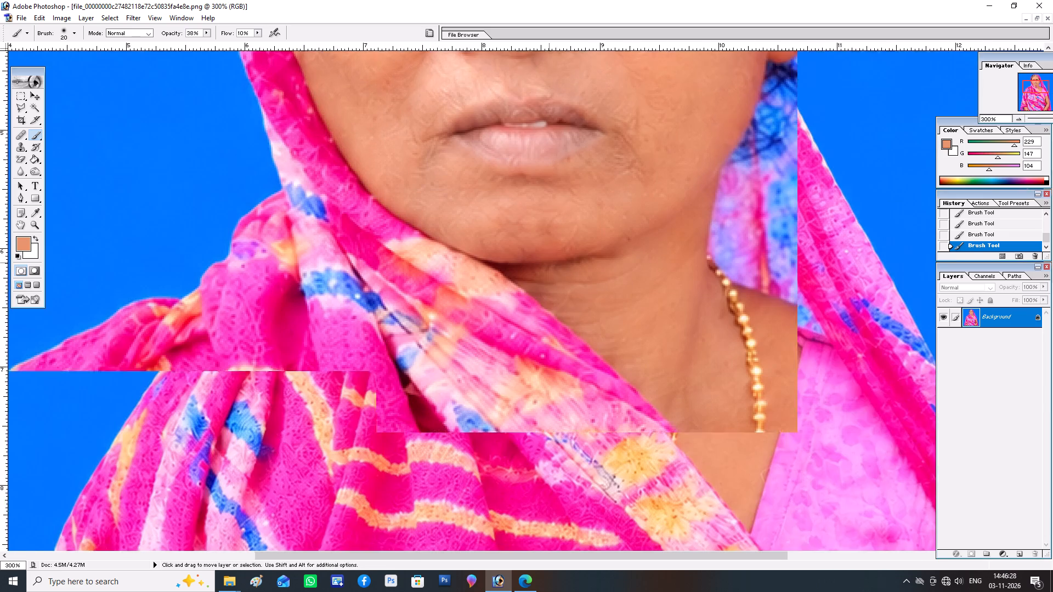
scroll(551, 260, down, 12)
scroll(543, 144, up, 20)
scroll(543, 144, up, 4)
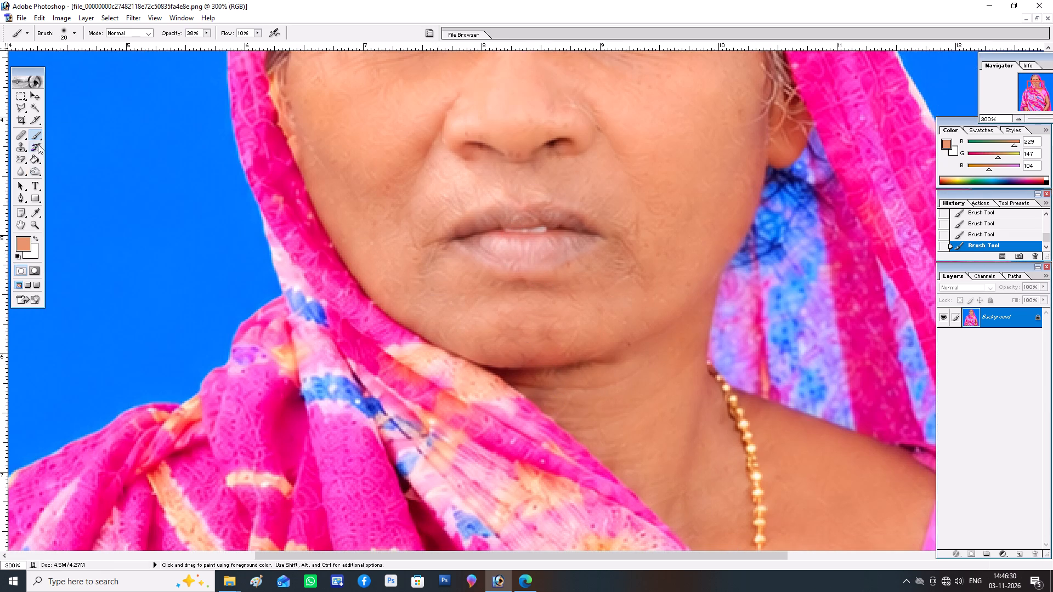
click(21, 246)
click(523, 243)
click(891, 101)
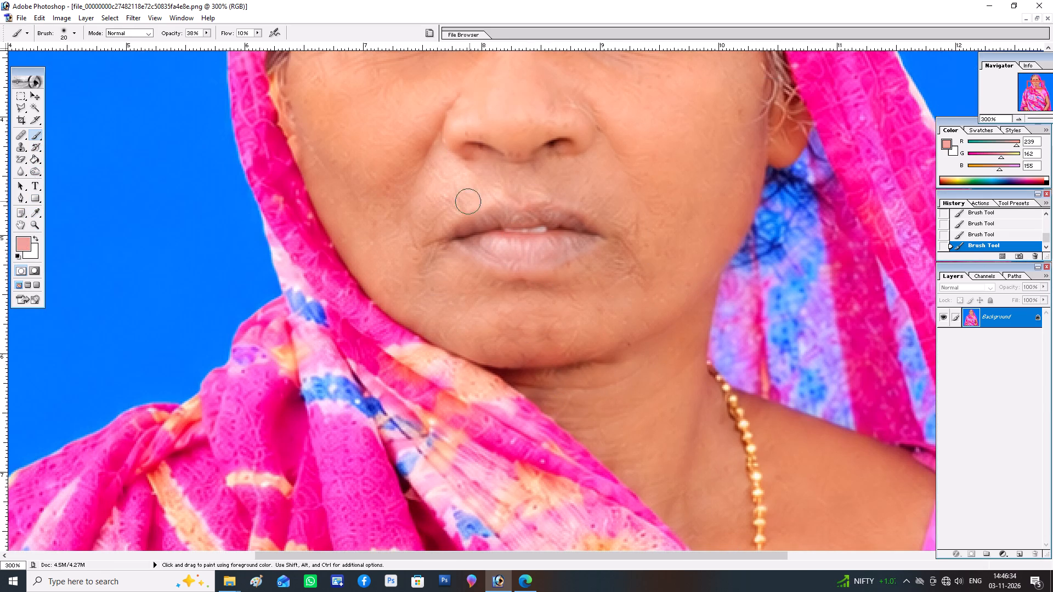
click(24, 247)
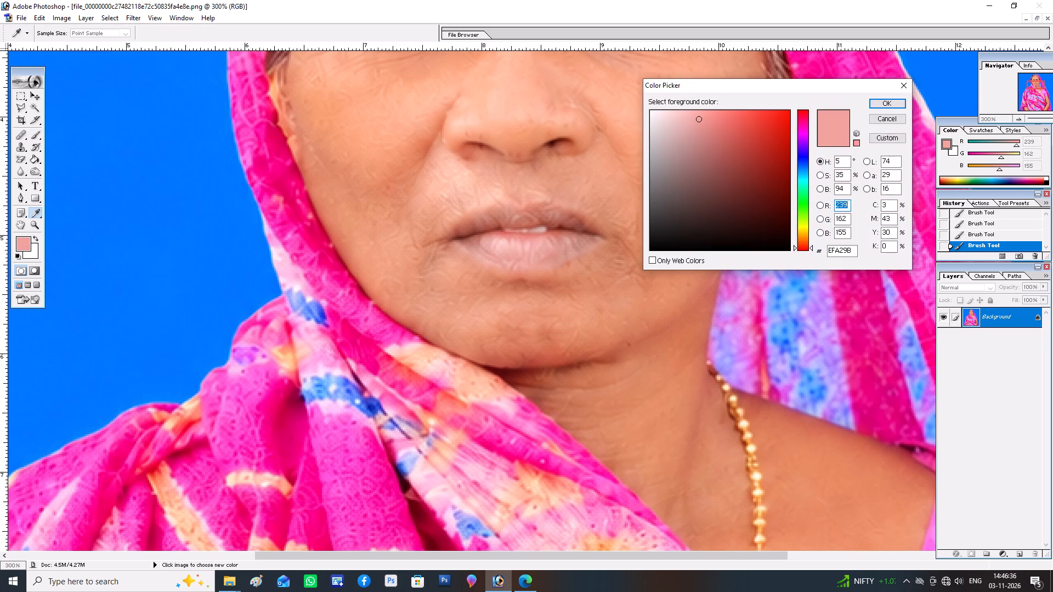
drag(708, 122, 725, 119)
click(882, 107)
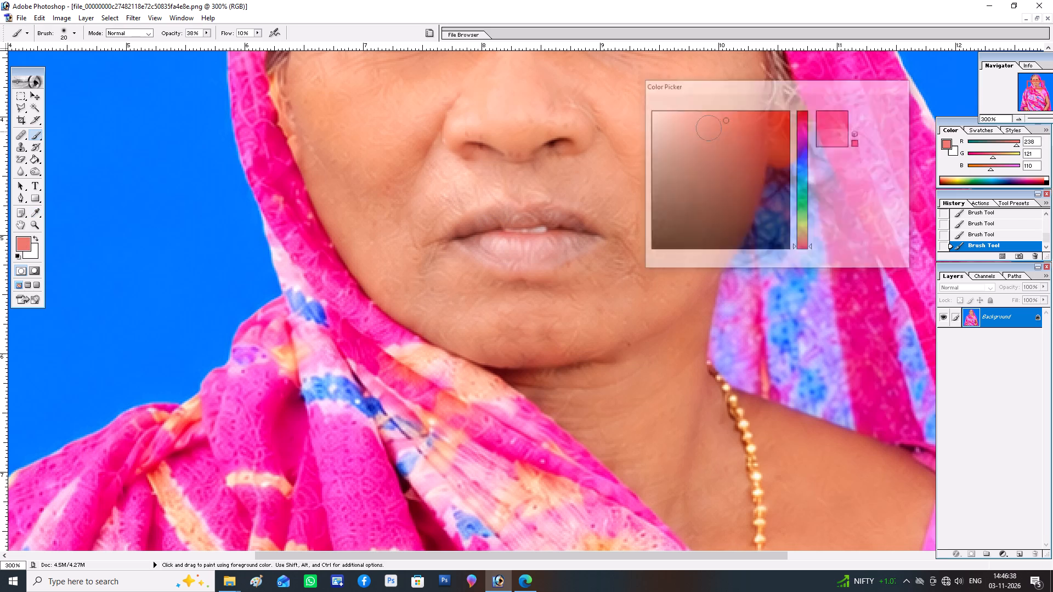
Tint the lower lip with the pink-red colour at brush sizes 10 to 20, undoing and repainting one stroke.
scroll(605, 180, up, 4)
key(bracketright)
key(bracketright)
key(bracketleft)
key(bracketleft)
key(bracketleft)
drag(485, 279, 537, 289)
key(bracketright)
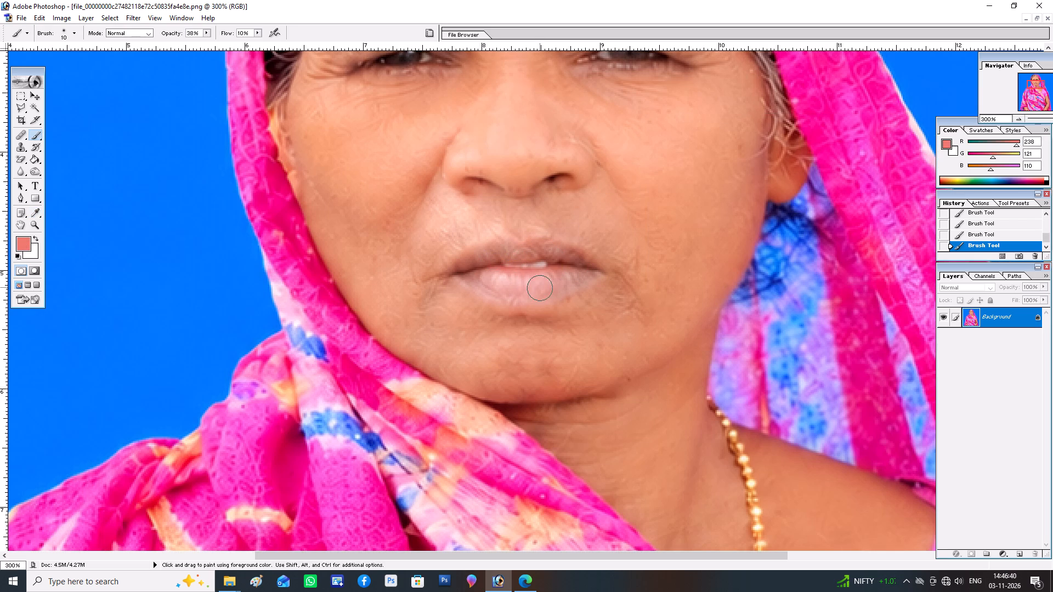
key(bracketright)
drag(557, 279, 557, 285)
key(bracketleft)
key(bracketleft)
key(ctrl+z)
key(bracketright)
drag(548, 281, 523, 283)
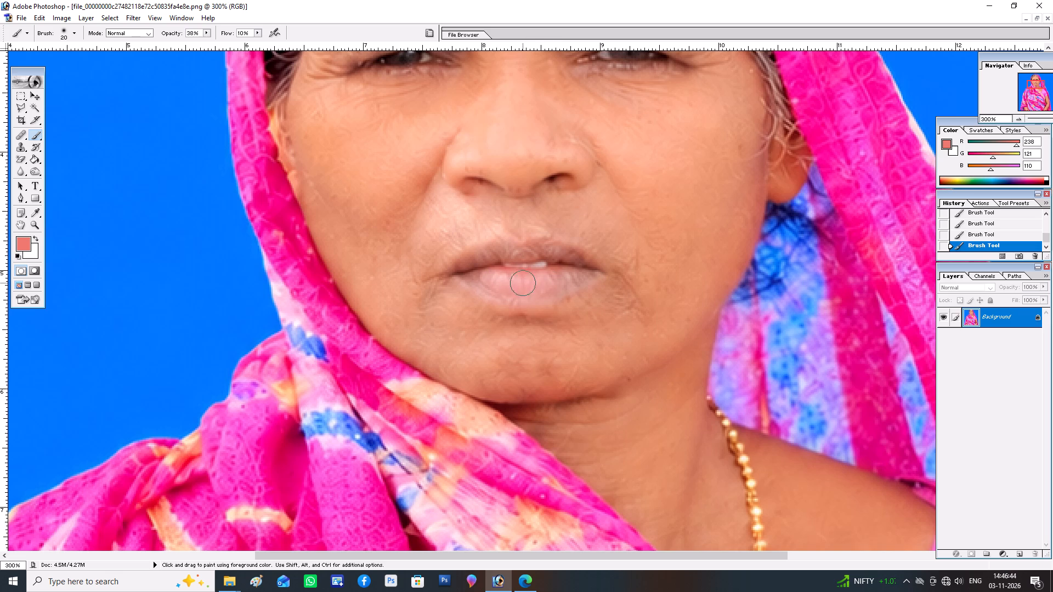
drag(523, 283, 585, 277)
Tint the upper lip from corner to corner with the pink-red colour, using brush sizes 10 to 20.
key(bracketright)
key(bracketleft)
key(bracketleft)
key(bracketleft)
key(bracketright)
key(bracketright)
drag(496, 251, 479, 260)
drag(479, 260, 501, 251)
key(bracketright)
click(494, 254)
key(bracketright)
key(bracketright)
key(bracketright)
key(bracketright)
drag(501, 253, 532, 247)
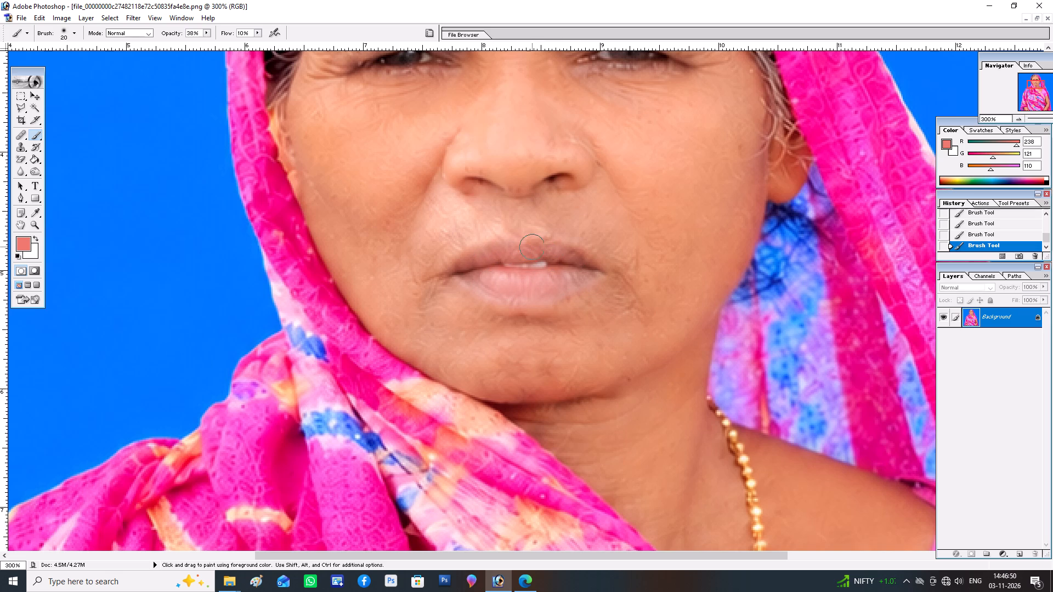
drag(532, 247, 568, 262)
Even out the lower lip with a pink-red stroke at brush size 40.
key(bracketright)
key(bracketright)
drag(565, 281, 542, 286)
Sample the jaw skin colour (RGB 225/146/109) and brush it around the mouth corner, below the lower lip and over the chin.
scroll(568, 269, down, 10)
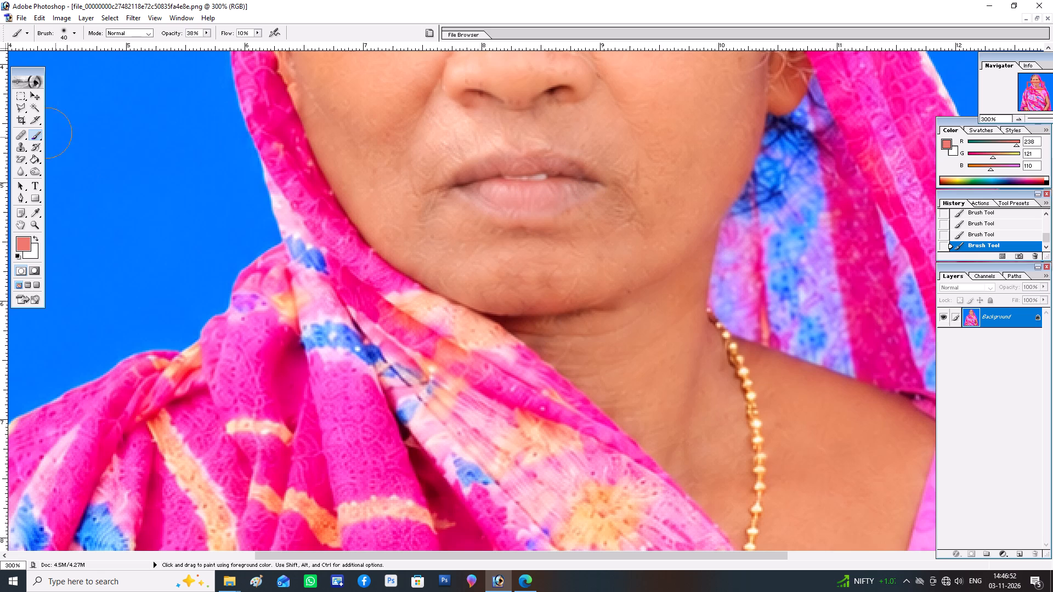
alt+click(627, 258)
scroll(516, 244, up, 7)
key(bracketright)
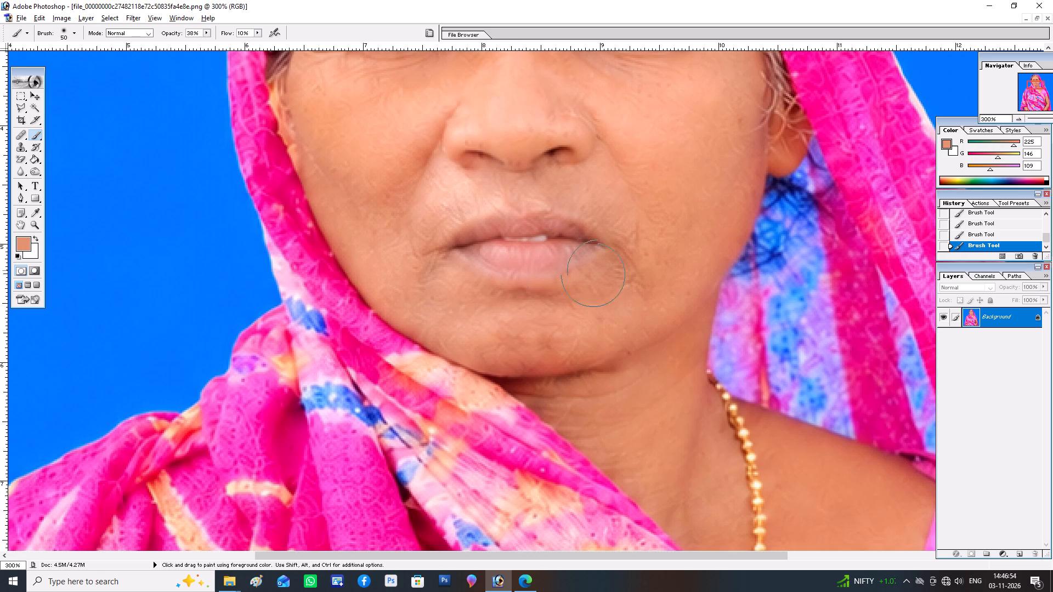
key(bracketright)
key(bracketleft)
key(bracketleft)
drag(624, 238, 591, 301)
key(bracketleft)
drag(578, 308, 471, 348)
key(bracketright)
Brush the sampled skin colour from the jaw down the neck and beside the necklace with a brush around size 60.
scroll(608, 345, down, 11)
key(bracketright)
key(bracketright)
drag(622, 305, 732, 429)
key(bracketright)
scroll(687, 327, down, 13)
key(bracketleft)
drag(677, 237, 701, 327)
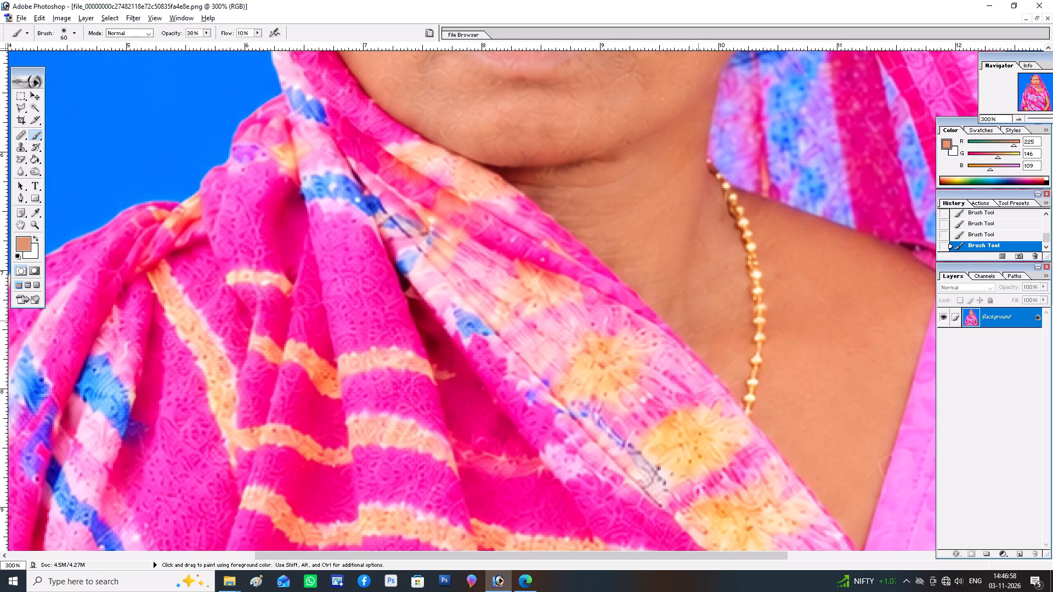
drag(701, 327, 714, 338)
Paint the skin colour down the bare arm from sleeve to forearm with a size 100 brush.
key(ctrl+minus)
key(ctrl+minus)
key(ctrl+minus)
key(bracketright)
key(bracketright)
key(bracketright)
key(bracketright)
drag(676, 363, 689, 406)
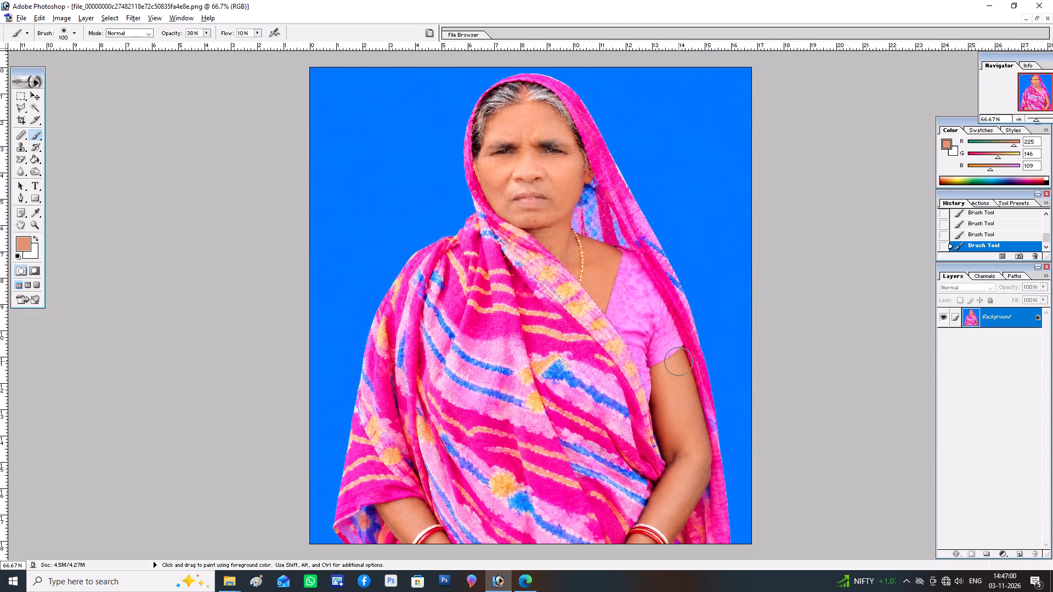
drag(689, 406, 673, 458)
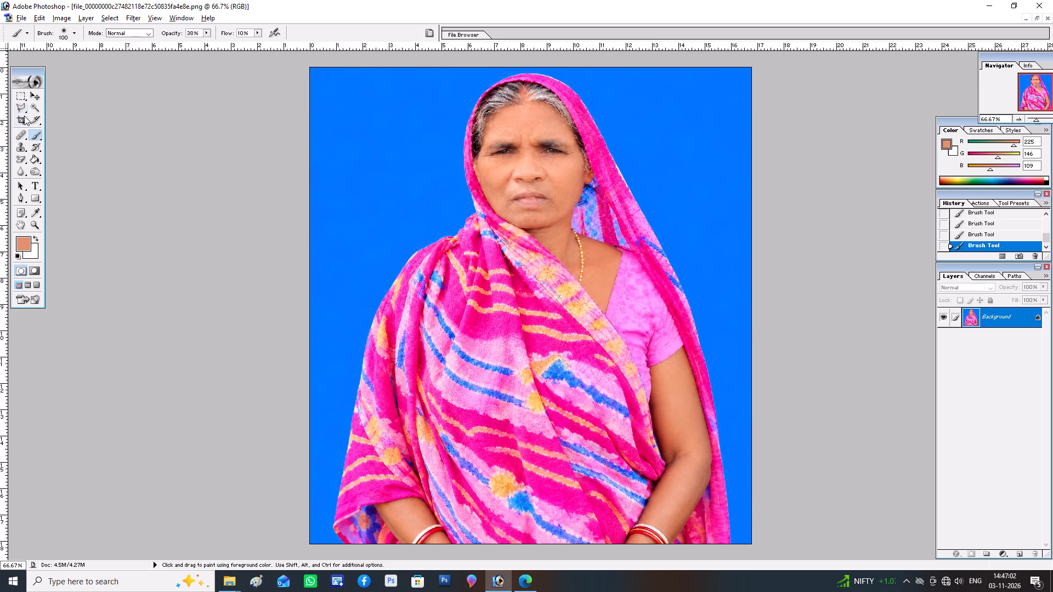
Set the Crop tool to 8 in wide, 11.5 in high and 300 pixels/inch.
click(24, 116)
click(69, 37)
click(74, 35)
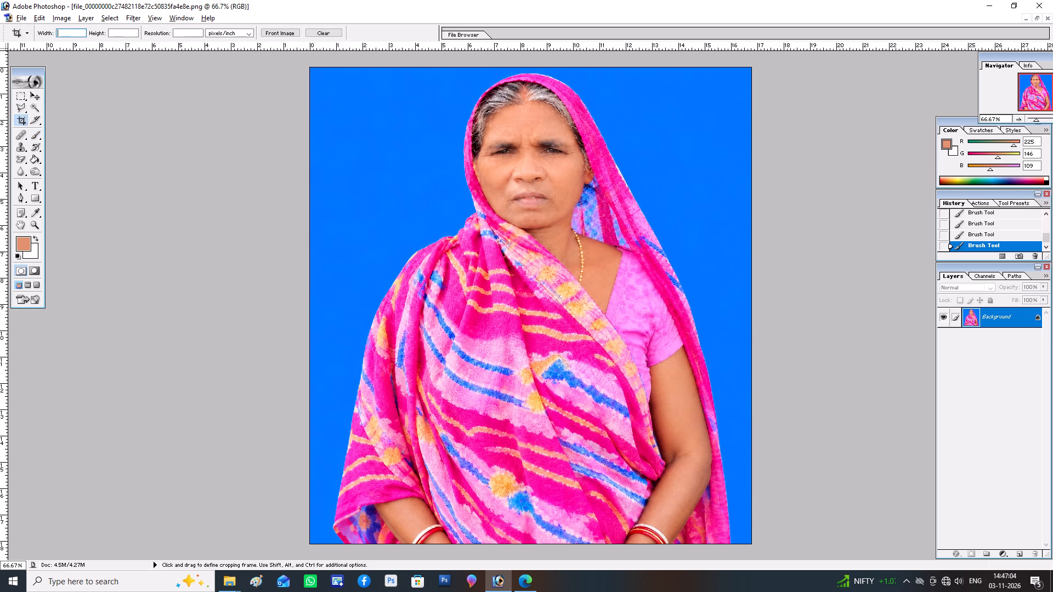
key(8)
click(120, 31)
key(1)
key(1)
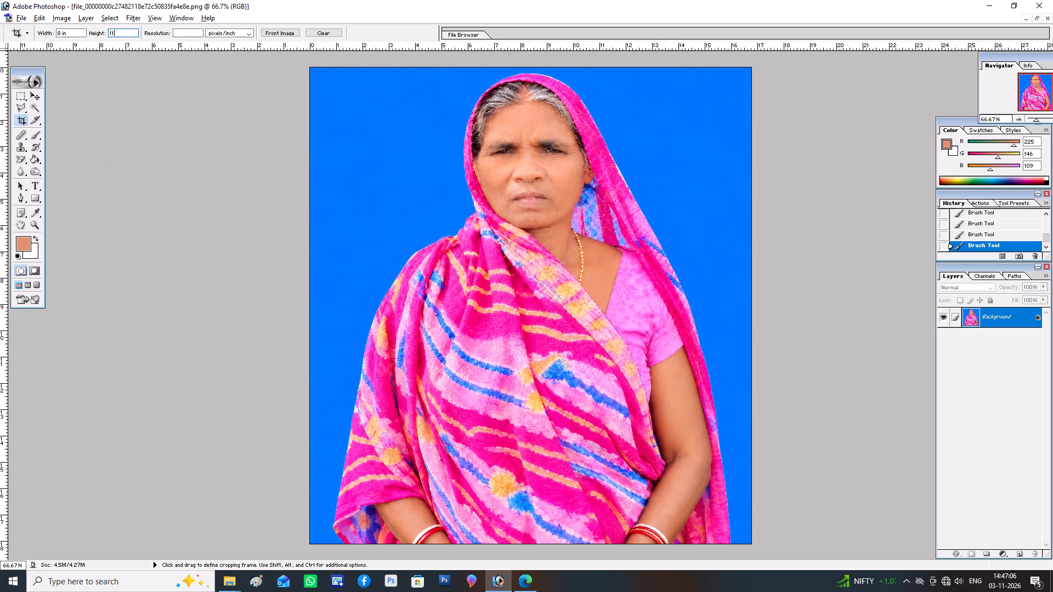
key(period)
key(5)
key(Return)
click(179, 31)
key(3)
key(0)
key(0)
key(Return)
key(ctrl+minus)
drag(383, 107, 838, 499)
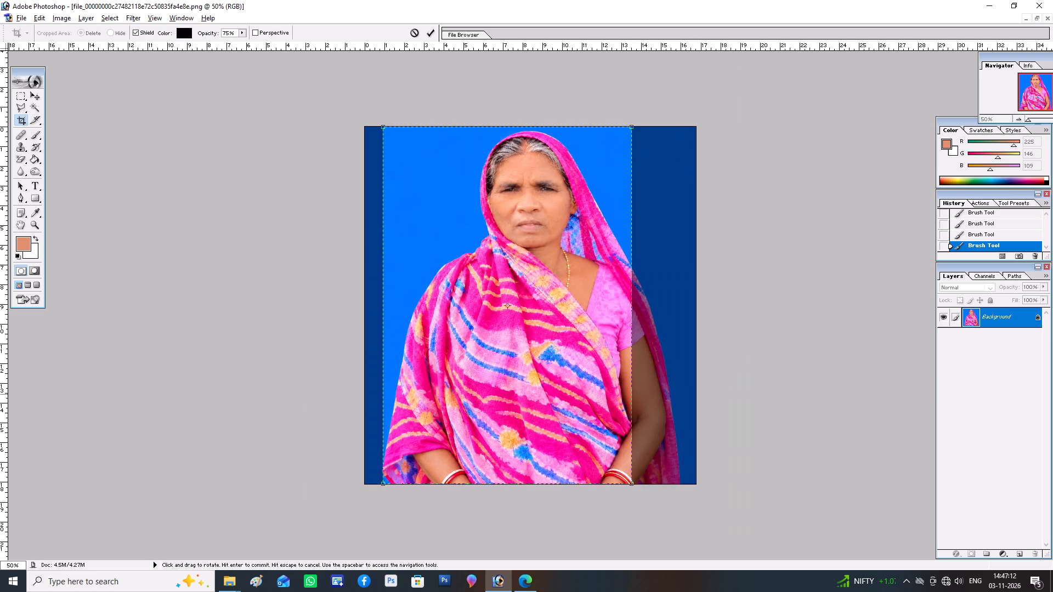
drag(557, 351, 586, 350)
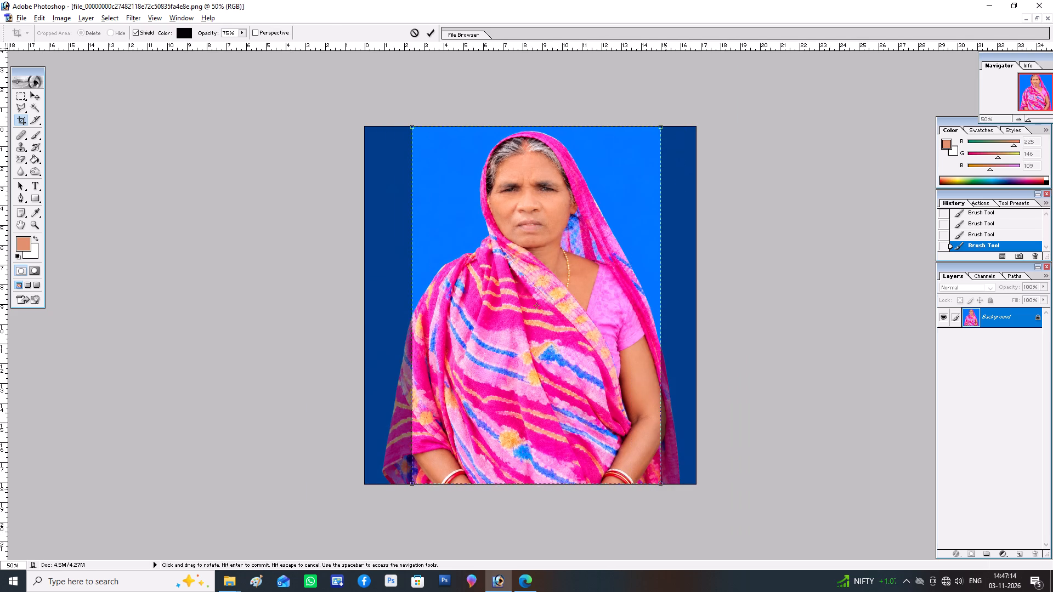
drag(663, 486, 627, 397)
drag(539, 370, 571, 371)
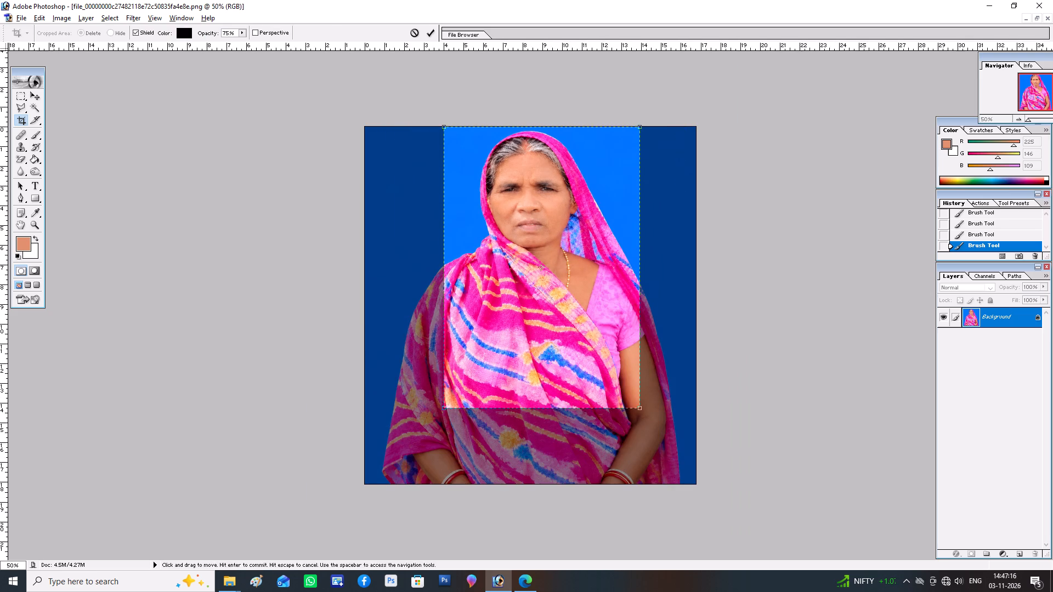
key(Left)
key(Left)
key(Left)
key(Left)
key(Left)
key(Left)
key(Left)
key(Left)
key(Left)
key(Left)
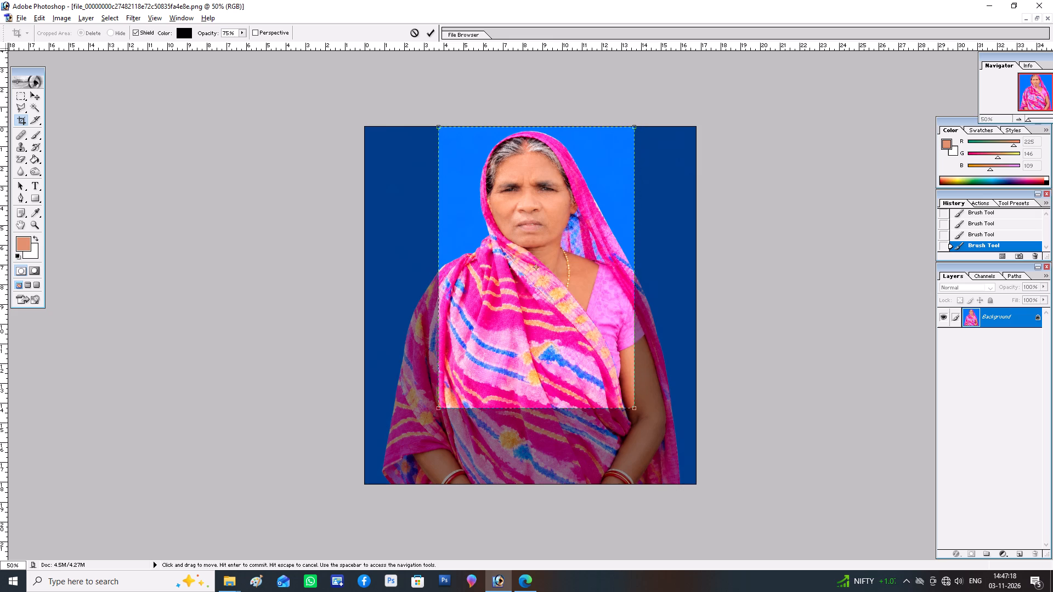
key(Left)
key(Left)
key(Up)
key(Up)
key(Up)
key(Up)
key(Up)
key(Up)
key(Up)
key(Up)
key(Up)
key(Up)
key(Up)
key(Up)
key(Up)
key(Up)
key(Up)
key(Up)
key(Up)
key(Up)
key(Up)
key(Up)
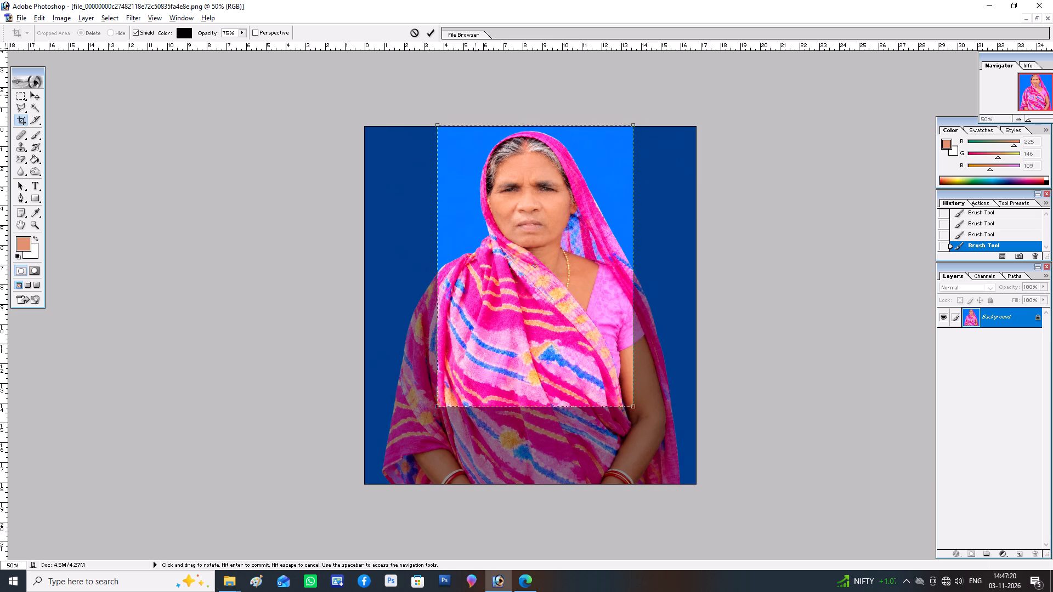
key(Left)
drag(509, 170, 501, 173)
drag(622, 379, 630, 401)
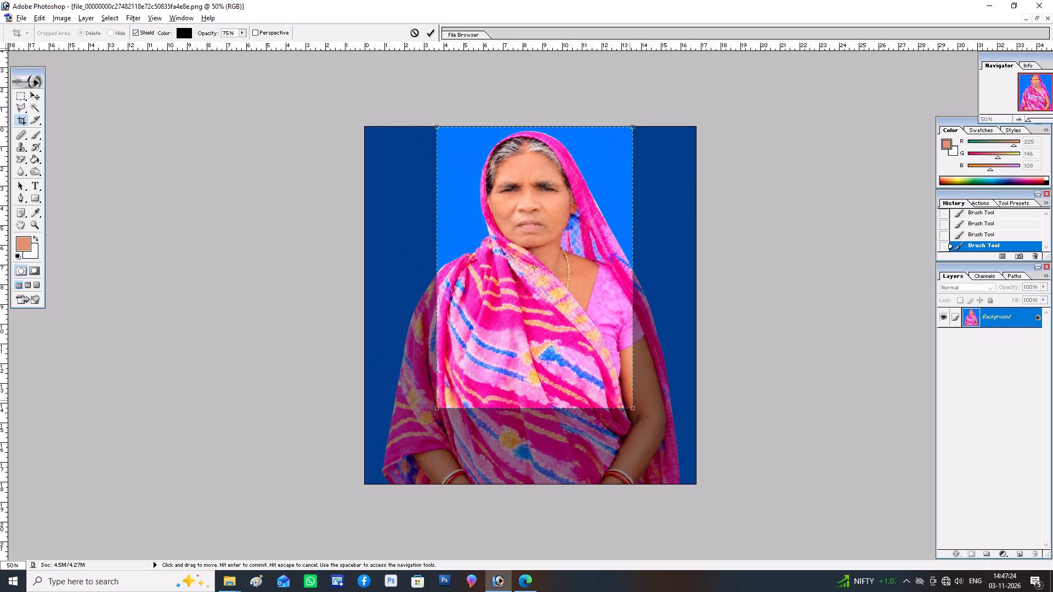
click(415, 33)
Crop the portrait to the head, shoulders and upper chest, letting the frame extend well above the photo's top edge.
drag(434, 106, 449, 124)
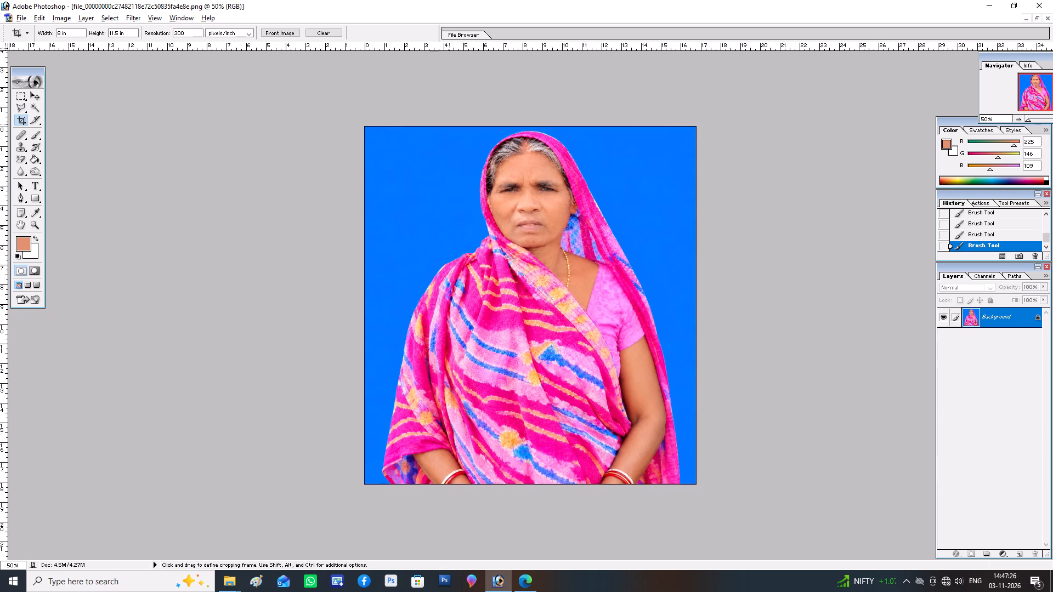
drag(449, 124, 692, 407)
drag(485, 282, 479, 242)
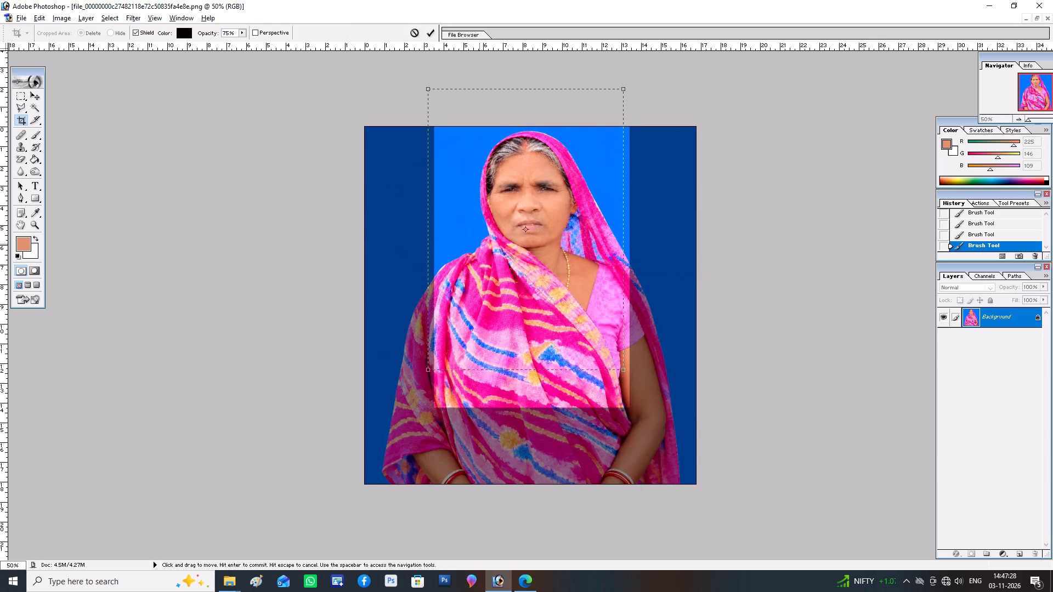
drag(479, 242, 479, 241)
click(479, 241)
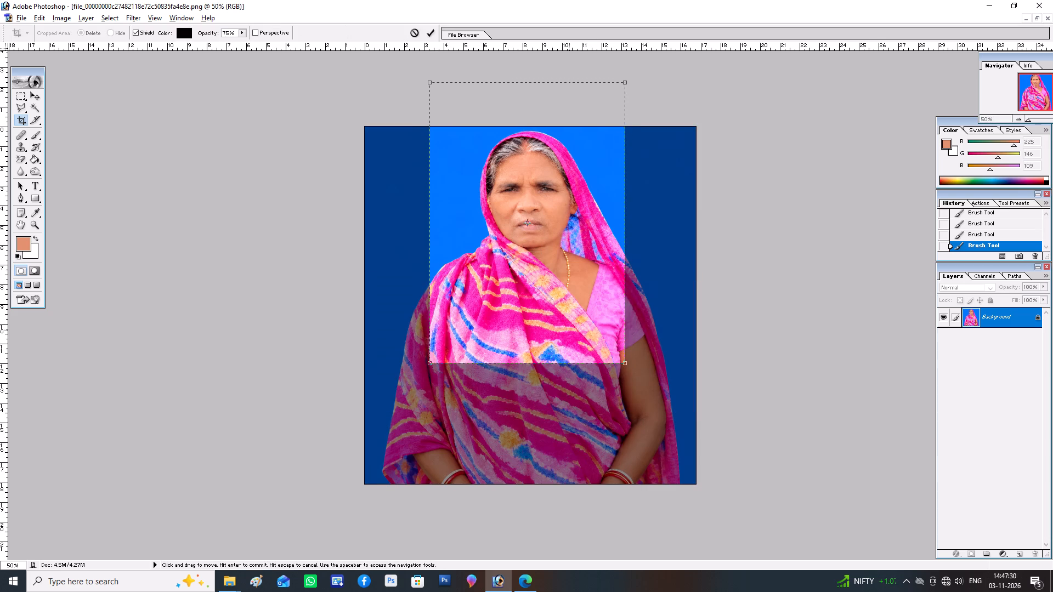
drag(623, 362, 641, 387)
key(Down)
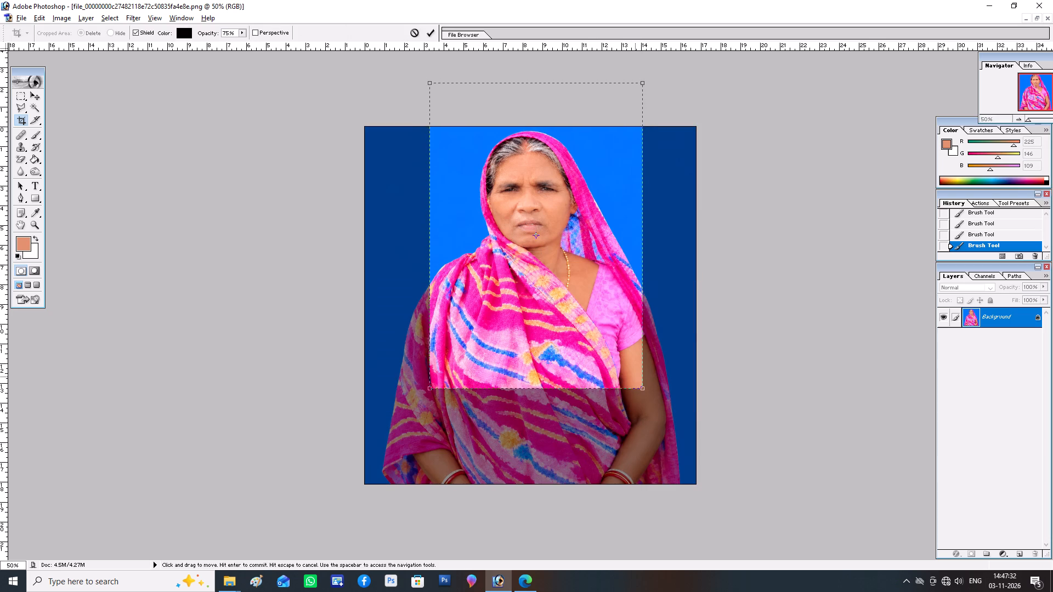
key(Down)
key(Down)
key(Down)
key(Down)
key(Left)
key(Left)
key(Left)
key(Down)
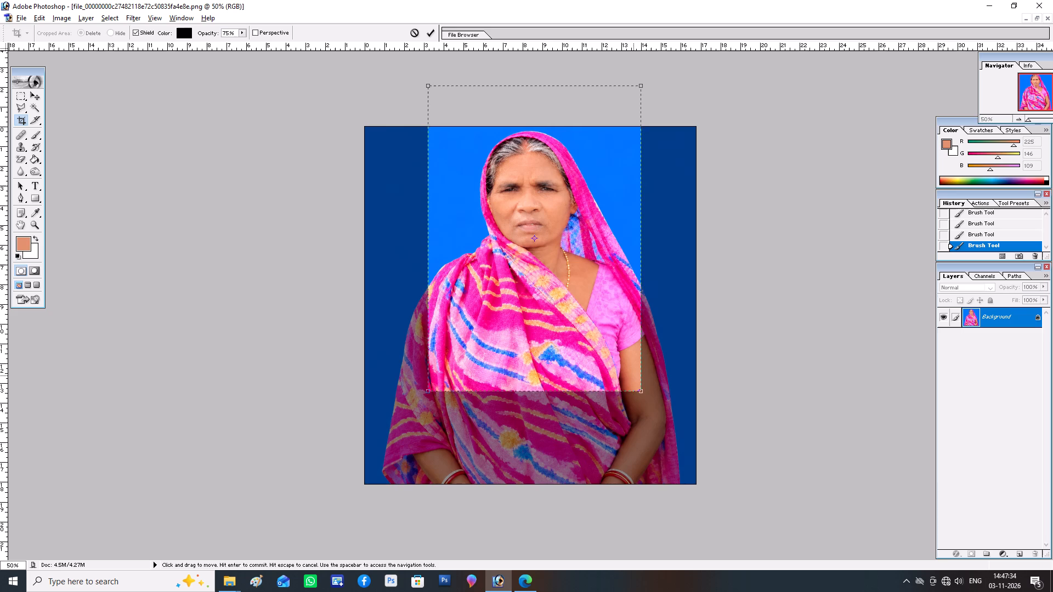
key(Down)
key(Down)
key(Down)
key(Right)
key(Down)
key(Return)
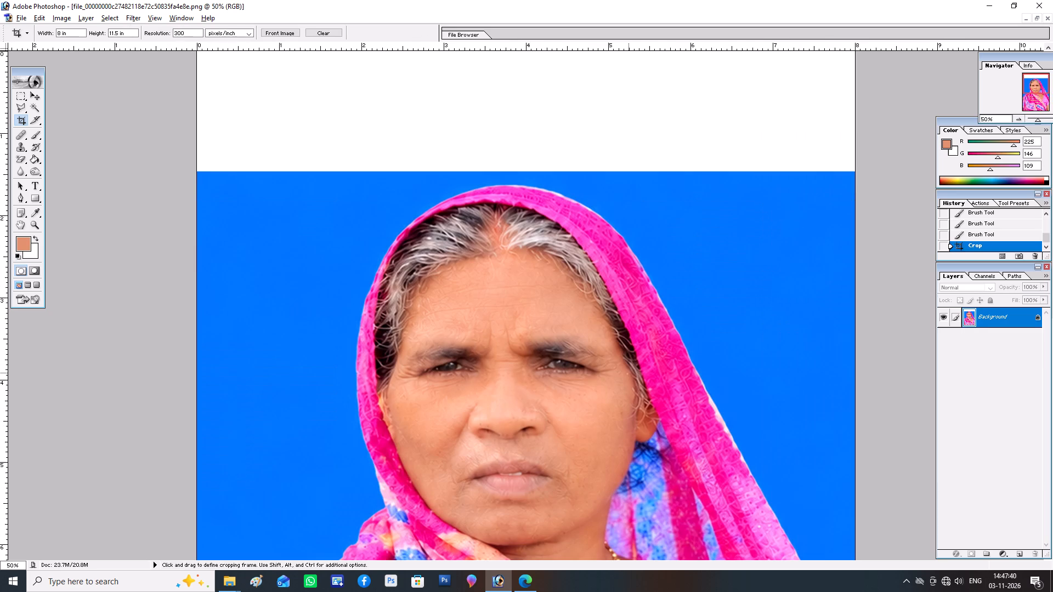
Darken the woman's right eye and eyebrow with the Burn tool at Shadows range, 15% exposure and brush size 50.
key(ctrl+minus)
key(ctrl+minus)
key(ctrl+minus)
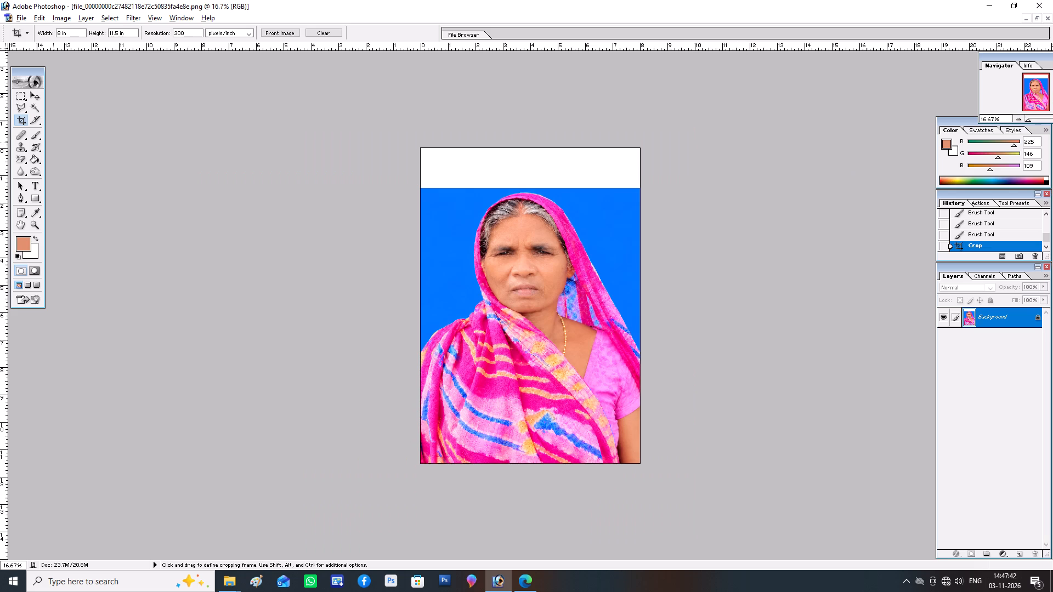
click(22, 97)
key(ctrl+equal)
key(ctrl+equal)
key(ctrl+equal)
scroll(479, 192, up, 6)
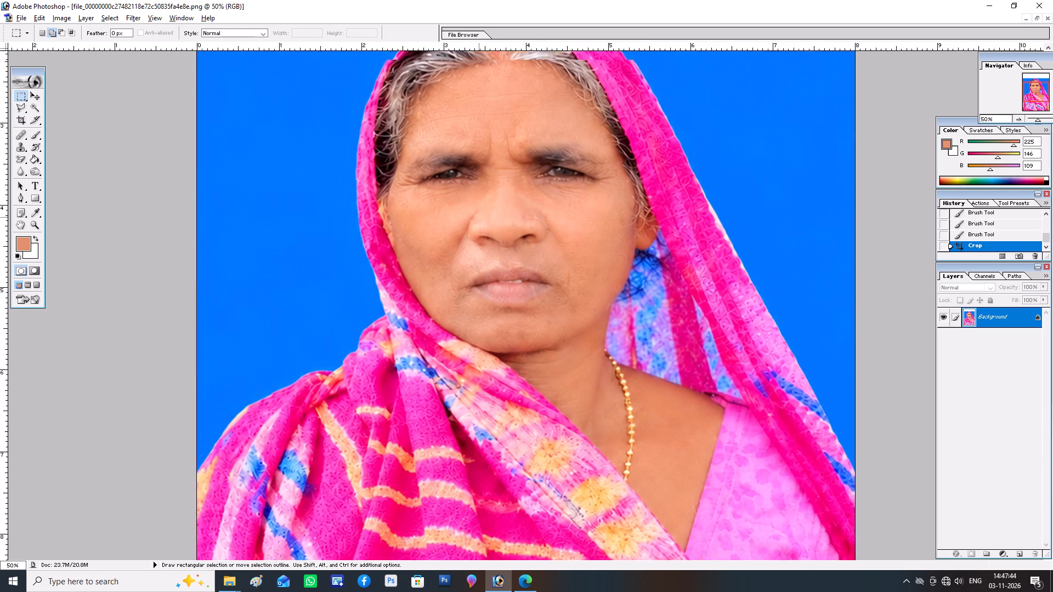
scroll(479, 191, up, 8)
key(ctrl+equal)
key(ctrl+equal)
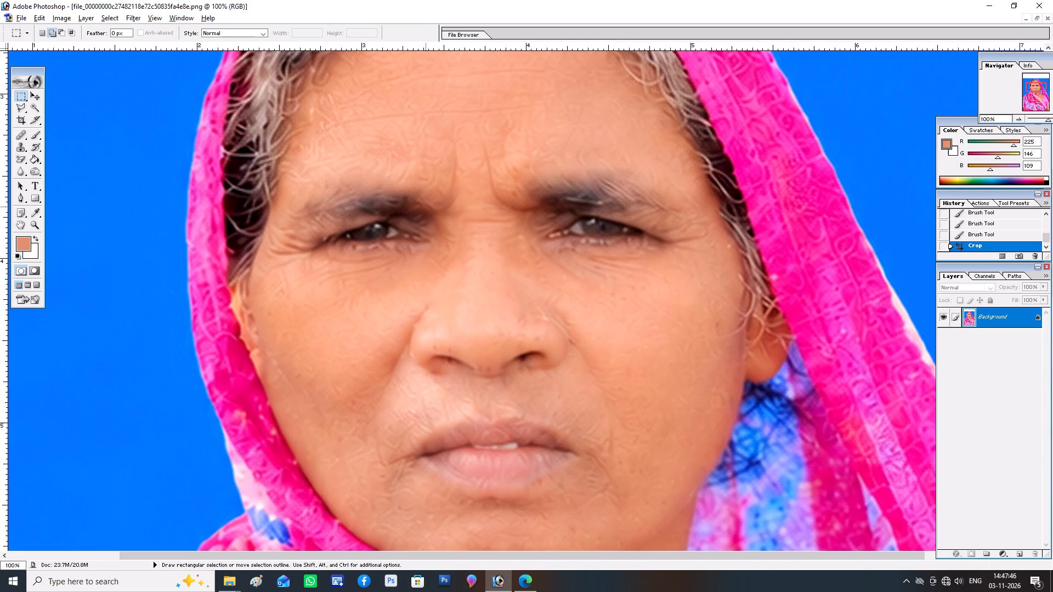
text(o[[[)
key(bracketleft)
key(bracketleft)
key(bracketleft)
key(bracketleft)
key(bracketleft)
key(bracketleft)
key(bracketleft)
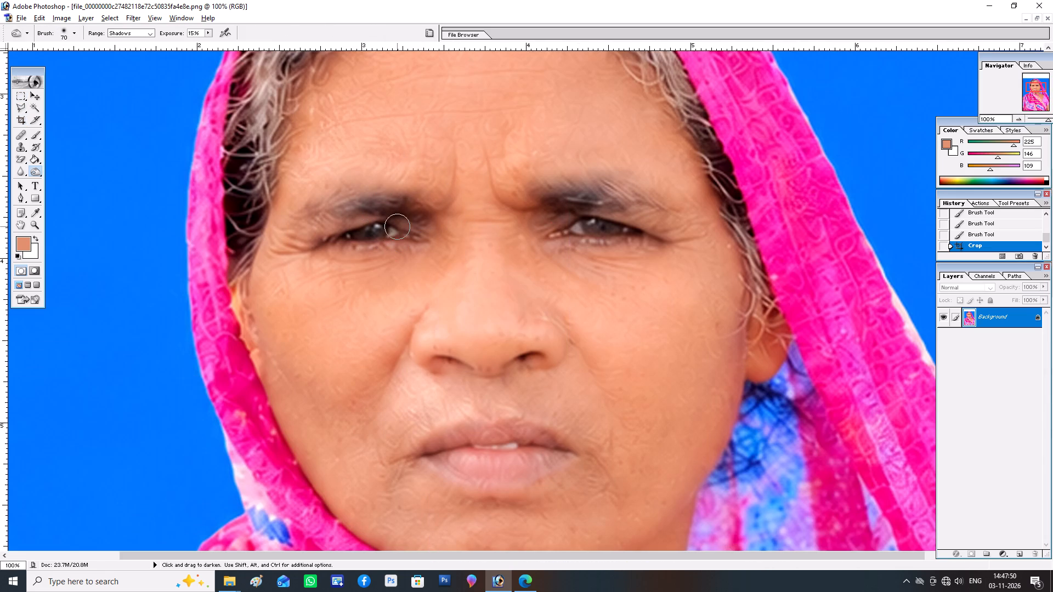
key(bracketleft)
drag(403, 233, 335, 239)
drag(379, 228, 378, 232)
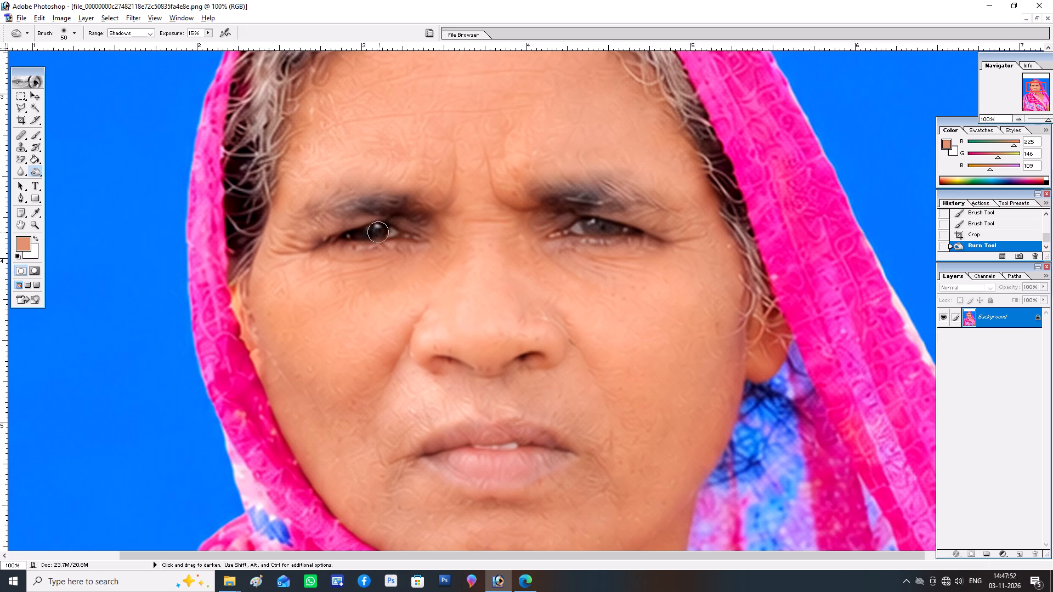
drag(378, 232, 360, 234)
drag(401, 200, 373, 203)
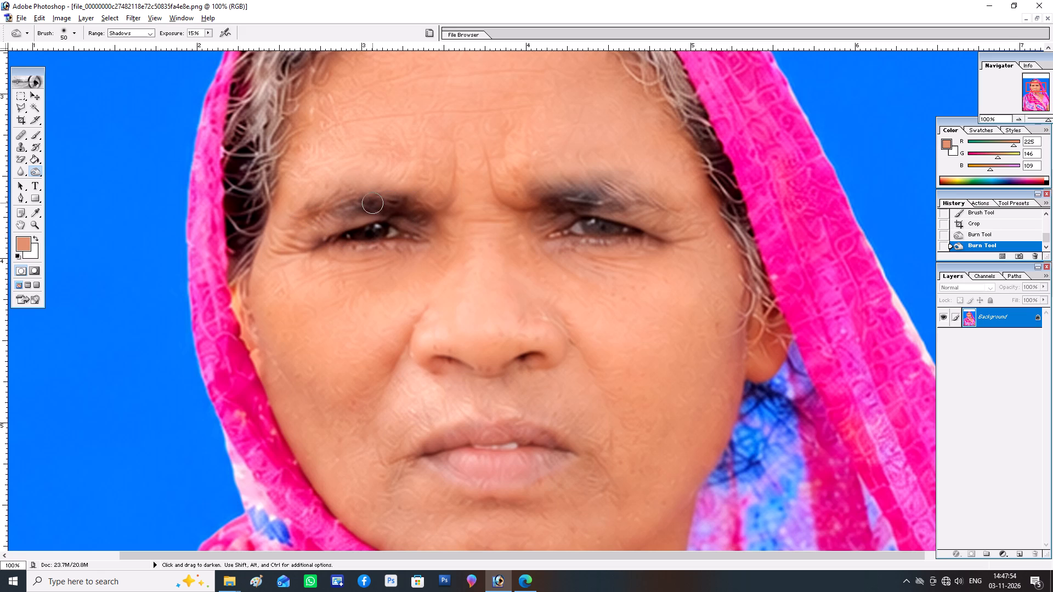
drag(373, 203, 373, 203)
drag(374, 203, 407, 202)
Burn the woman's left eyebrow and left eye with the same size 50 brush to darken them.
drag(639, 184, 655, 192)
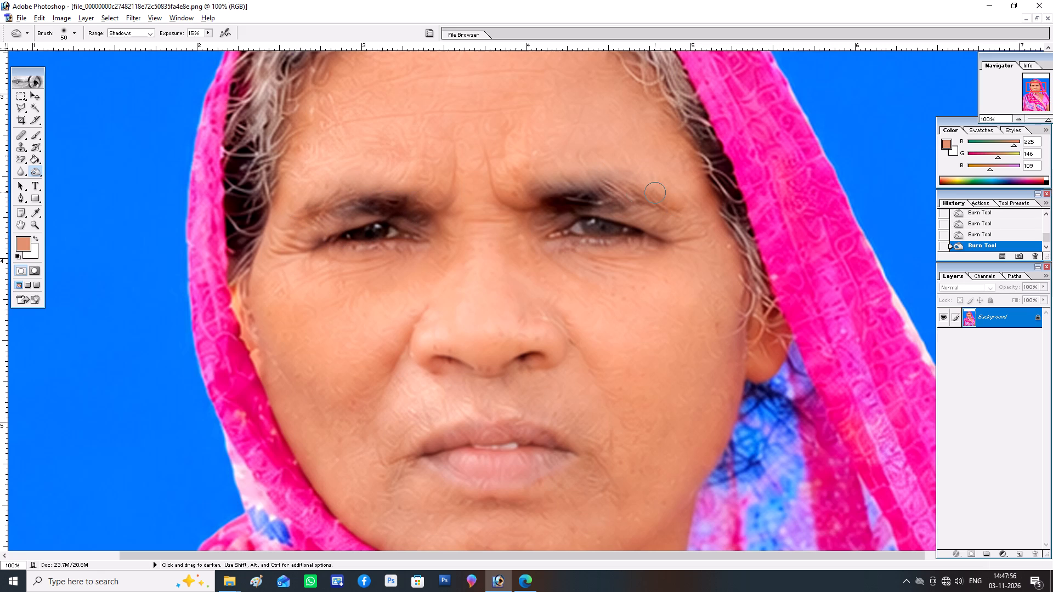
drag(655, 192, 655, 192)
click(617, 221)
drag(581, 232, 544, 240)
drag(569, 242, 648, 236)
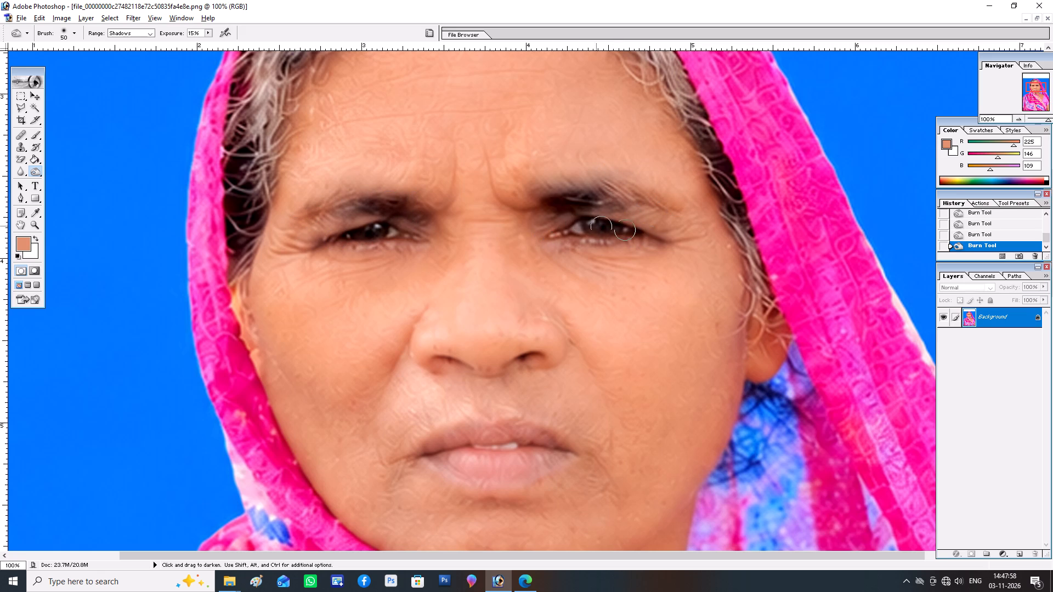
click(577, 226)
drag(595, 226, 612, 227)
click(618, 226)
drag(616, 226, 580, 227)
drag(578, 227, 591, 227)
click(607, 224)
Burn the lower lid and outer corner of her right eye, then touch up both eyebrows.
drag(381, 237, 405, 235)
drag(398, 243, 393, 246)
drag(393, 246, 323, 248)
click(322, 247)
drag(315, 218, 295, 243)
drag(343, 206, 405, 201)
drag(590, 184, 660, 198)
Desaturate both eyebrows with the Sponge tool at 29% flow, using brush size 70.
right_click(34, 172)
click(62, 187)
key(p)
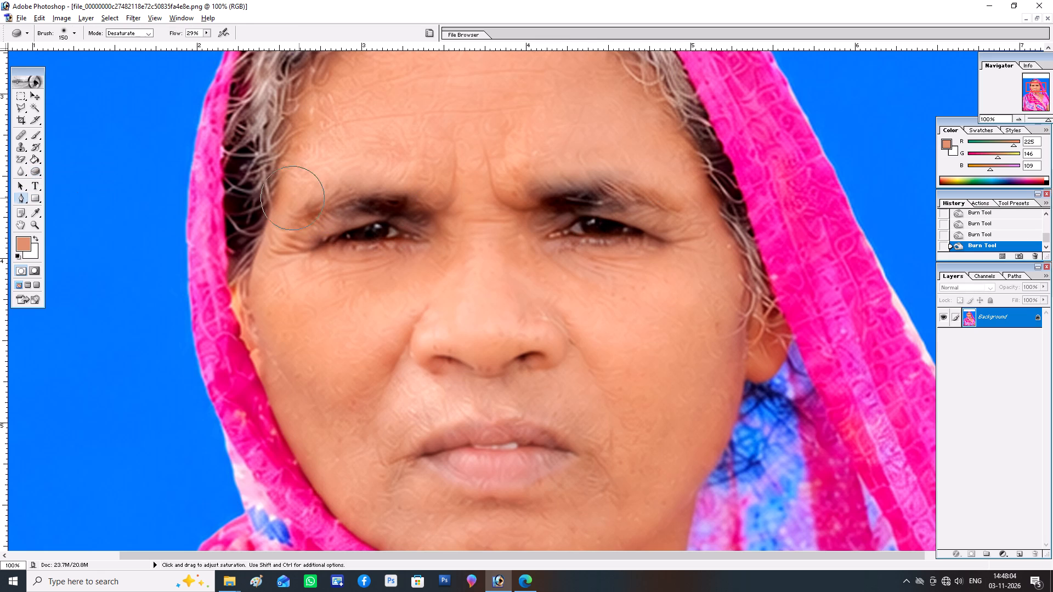
key(p)
key(o)
key(bracketleft)
key(bracketleft)
key(bracketleft)
key(bracketleft)
key(bracketleft)
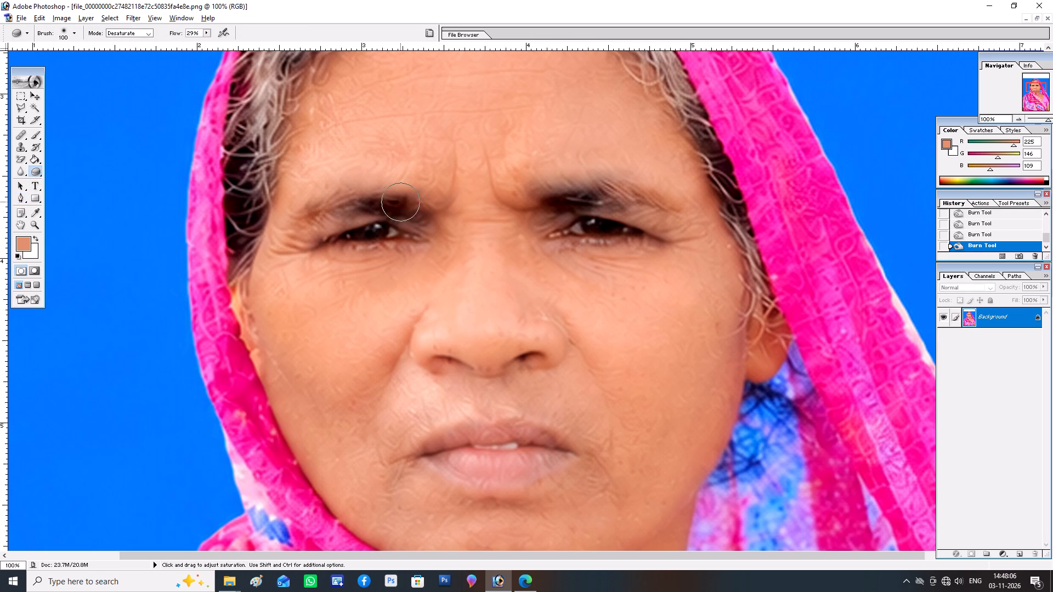
drag(400, 202, 343, 202)
drag(564, 189, 604, 193)
drag(604, 193, 599, 193)
click(680, 200)
drag(677, 206, 682, 209)
drag(677, 207, 631, 201)
drag(574, 191, 551, 202)
Desaturate her left eye with the size 70 sponge brush and her right eye's inner side with size 50.
drag(547, 212, 574, 229)
drag(590, 225, 620, 228)
drag(620, 229, 596, 231)
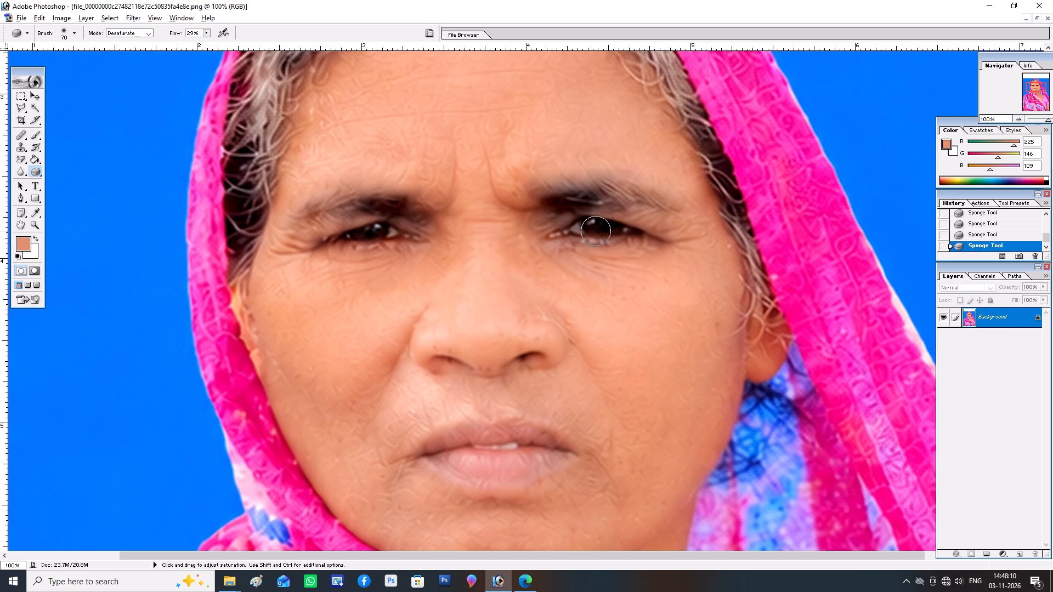
key(bracketleft)
key(bracketleft)
drag(393, 227, 414, 238)
click(415, 237)
Dodge the white of her right eye with a brush of size 8 to 10, Shadows range, at 27% exposure.
right_click(40, 171)
click(67, 184)
key(ctrl+equal)
right_click(36, 172)
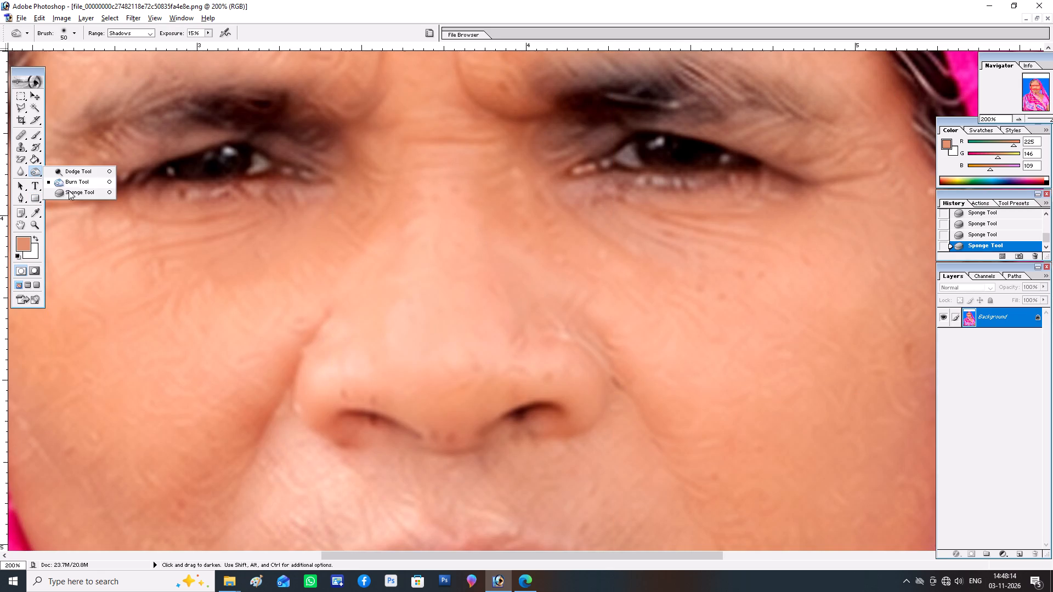
click(72, 173)
key(bracketleft)
key(bracketleft)
key(bracketleft)
key(bracketleft)
key(bracketleft)
key(bracketleft)
key(bracketleft)
key(bracketleft)
key(bracketleft)
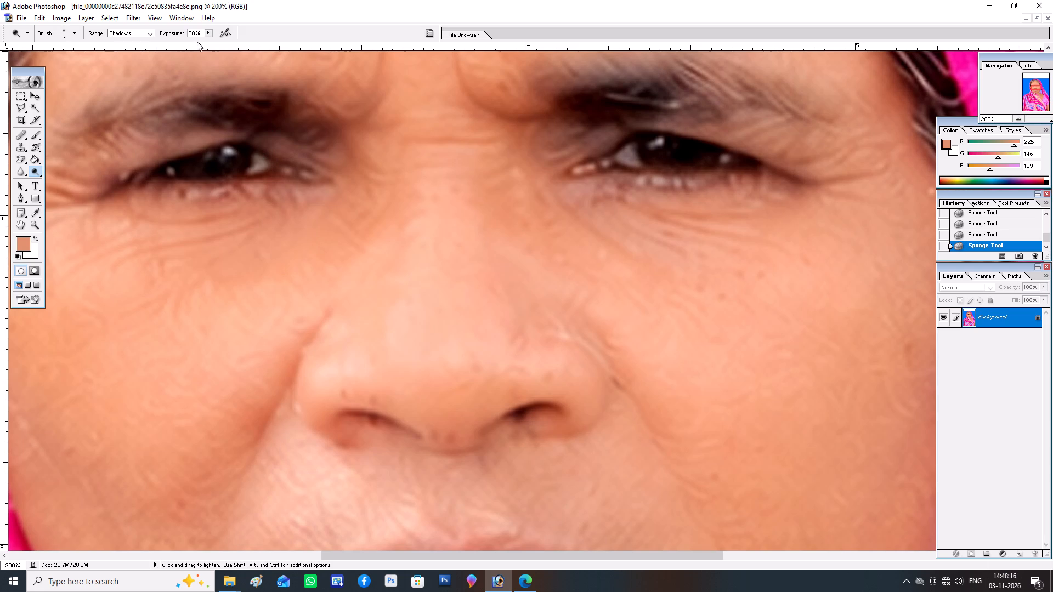
key(bracketright)
click(133, 36)
click(205, 33)
click(211, 33)
click(196, 43)
key(bracketleft)
key(bracketright)
text(]])
click(259, 164)
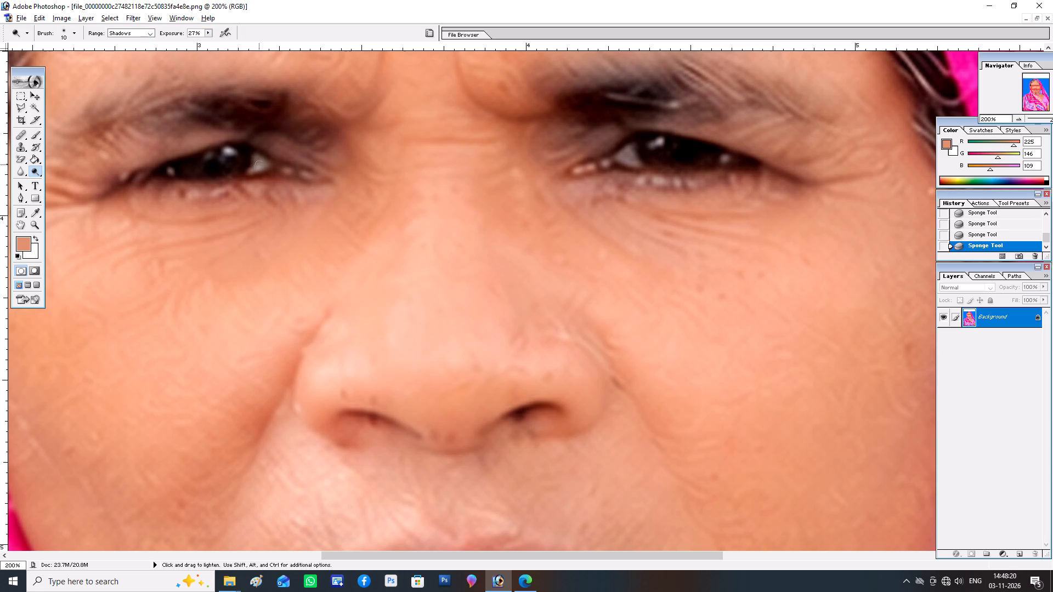
key(bracketleft)
drag(257, 168, 256, 158)
drag(256, 158, 248, 172)
key(bracketleft)
drag(253, 169, 261, 159)
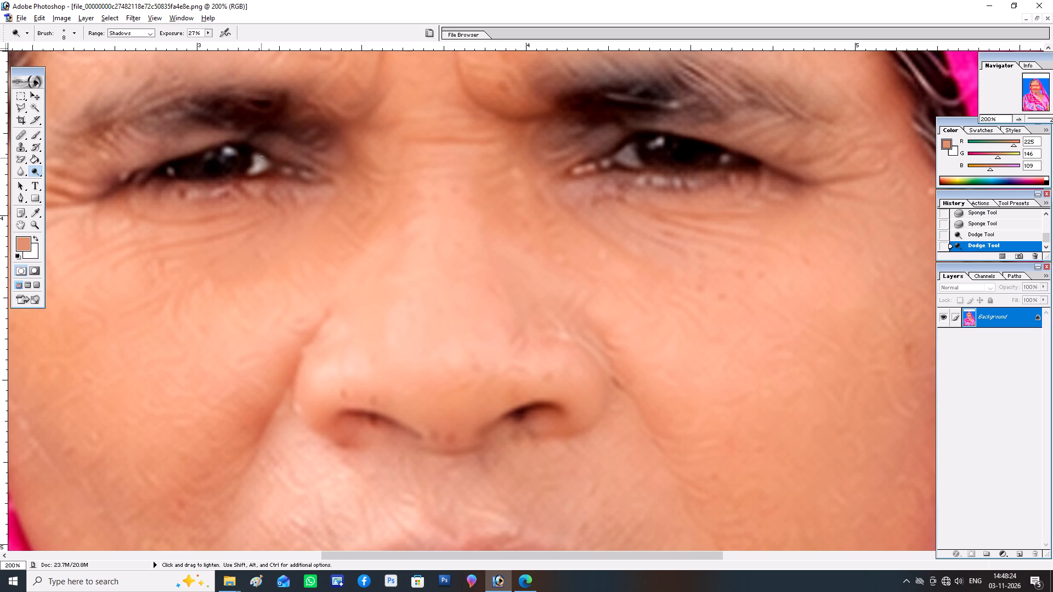
drag(261, 159, 261, 169)
click(260, 169)
Dodge the inner white of her left eye with the same 27% exposure, mainly using a size 10 brush.
key(bracketright)
key(bracketright)
drag(632, 148, 618, 155)
drag(618, 155, 633, 163)
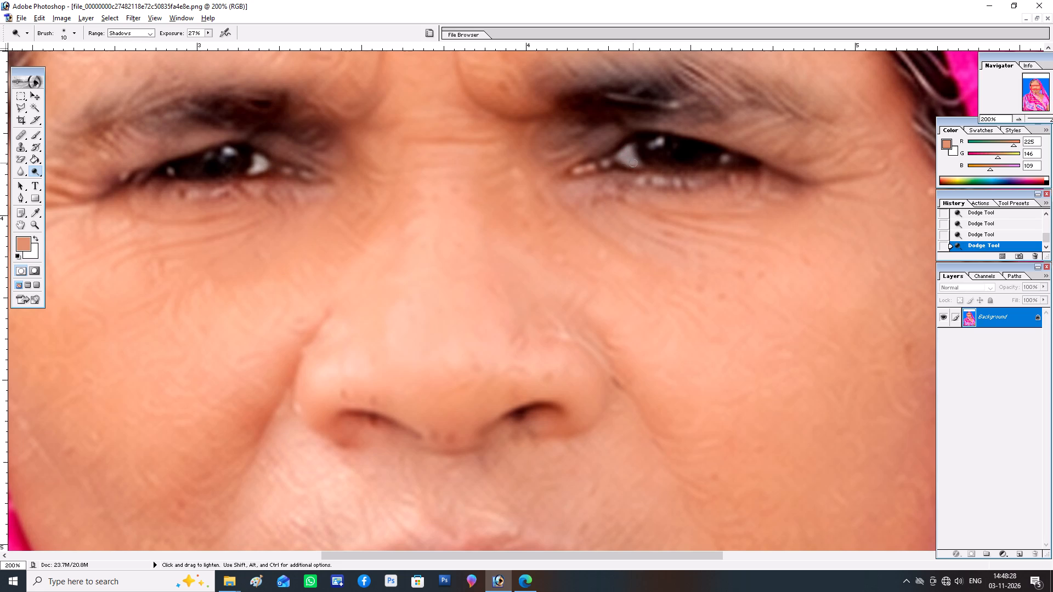
drag(633, 163, 623, 160)
key(bracketright)
key(bracketright)
click(624, 156)
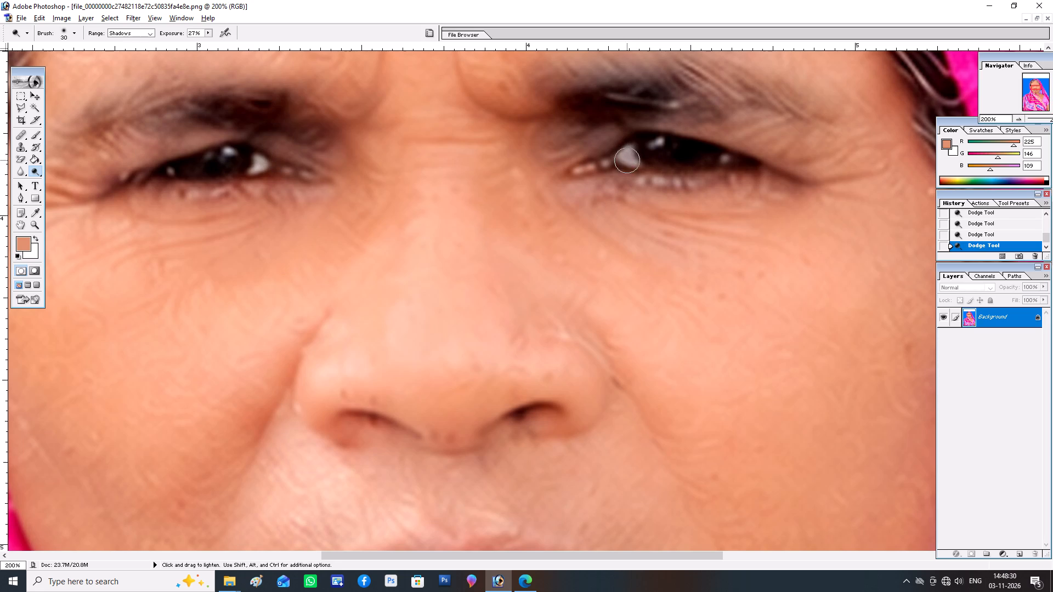
key(bracketleft)
key(bracketleft)
drag(622, 154, 630, 150)
click(630, 161)
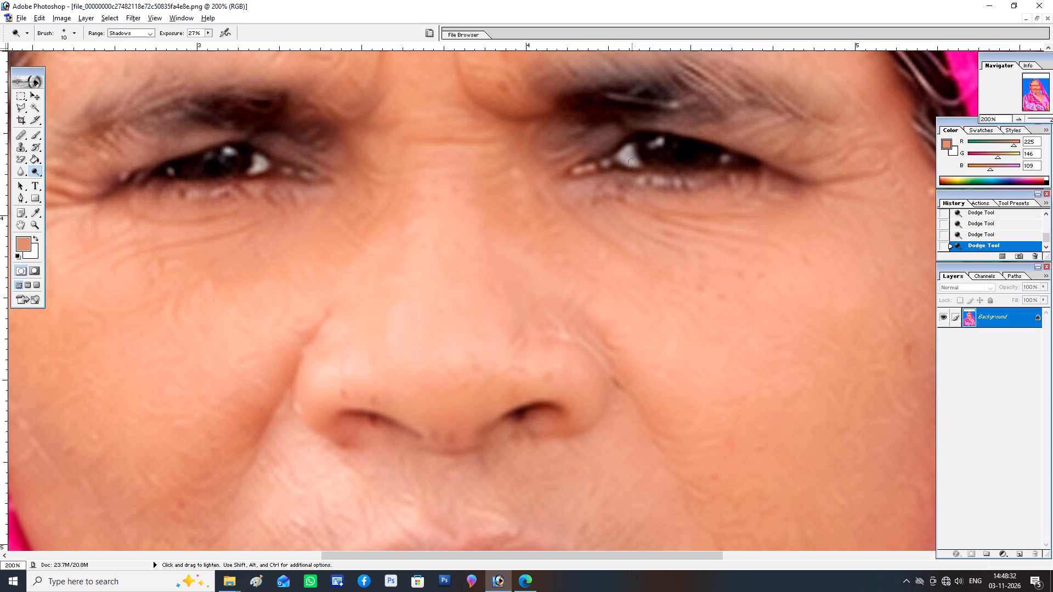
click(633, 166)
Lighten spots at the outer side of both eyes and touch up their inner whites with the size 10 dodge brush.
triple_click(723, 159)
triple_click(171, 171)
triple_click(171, 171)
drag(258, 166, 263, 164)
key(bracketright)
key(bracketleft)
double_click(630, 160)
double_click(630, 153)
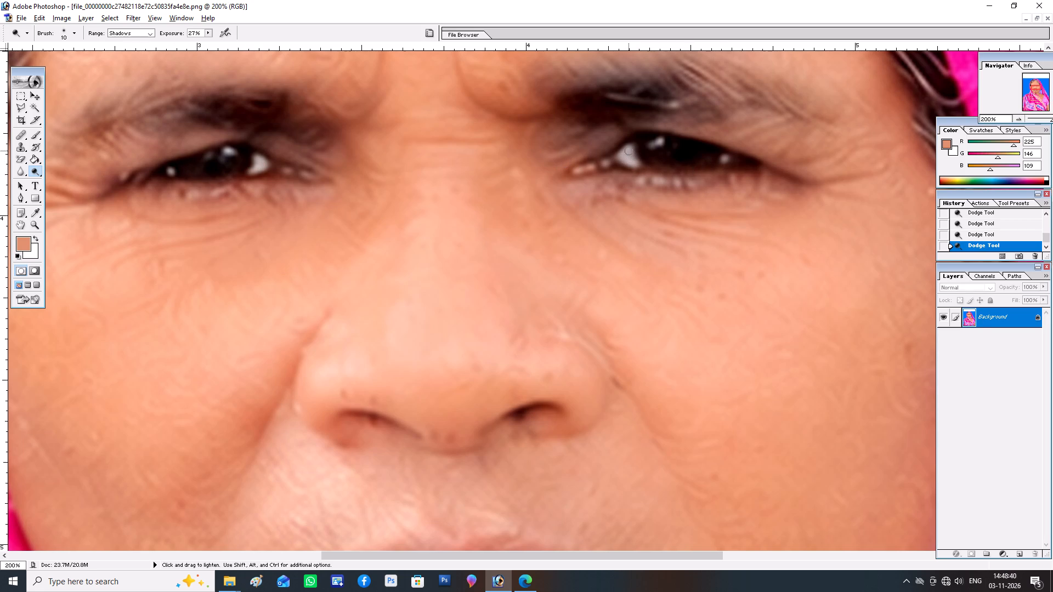
click(625, 152)
Burn the nostrils and the base and side of the nose at 15% exposure, using brush sizes 40 and 50.
key(ctrl+minus)
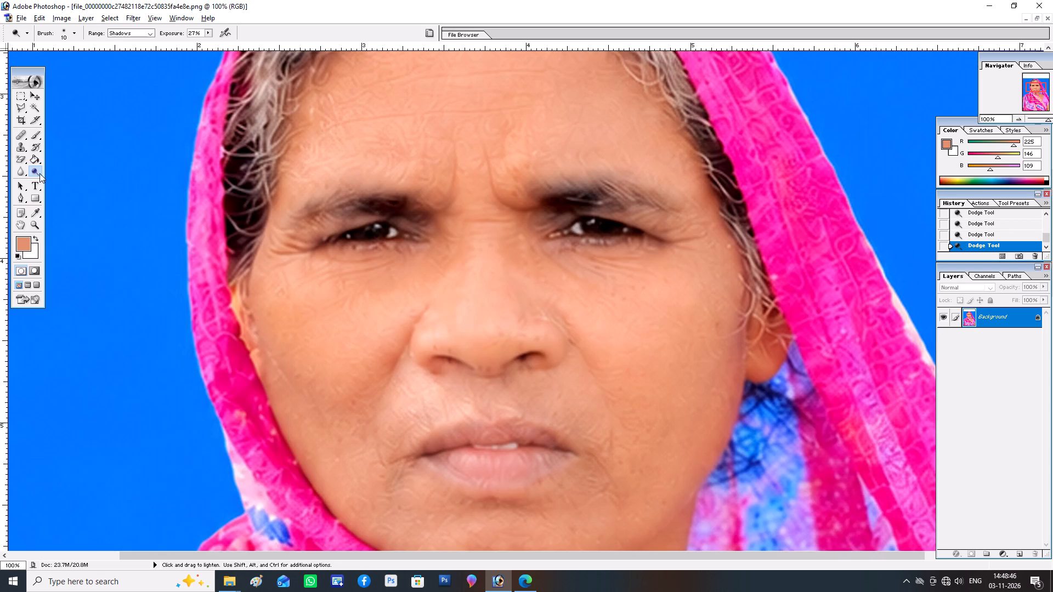
right_click(39, 173)
click(58, 181)
key(ctrl+equal)
scroll(475, 331, down, 6)
key(bracketleft)
key(bracketleft)
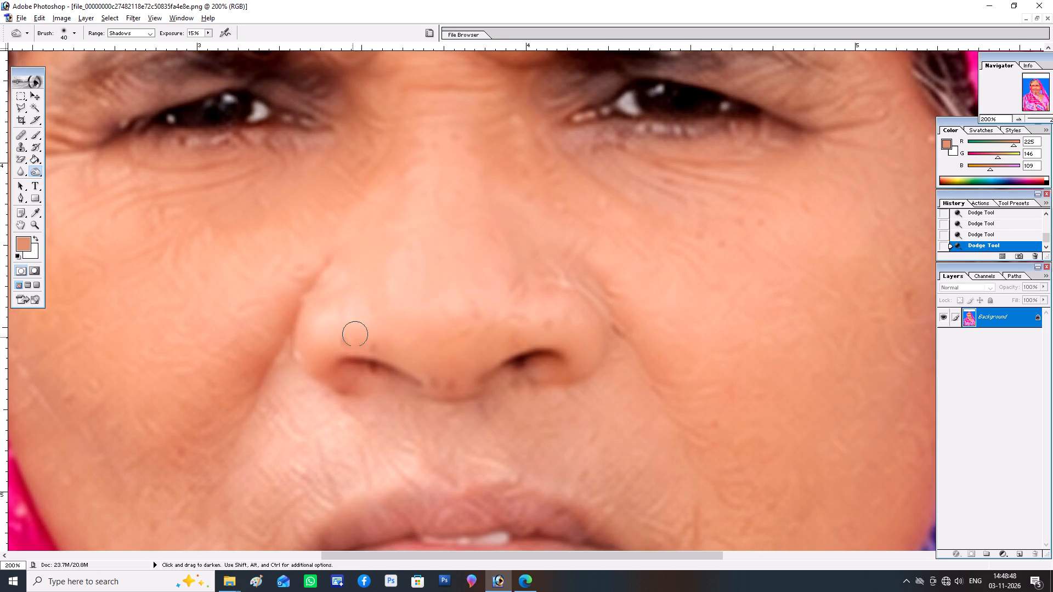
drag(353, 357, 429, 386)
key(ctrl+minus)
key(bracketright)
key(bracketright)
drag(561, 297, 541, 344)
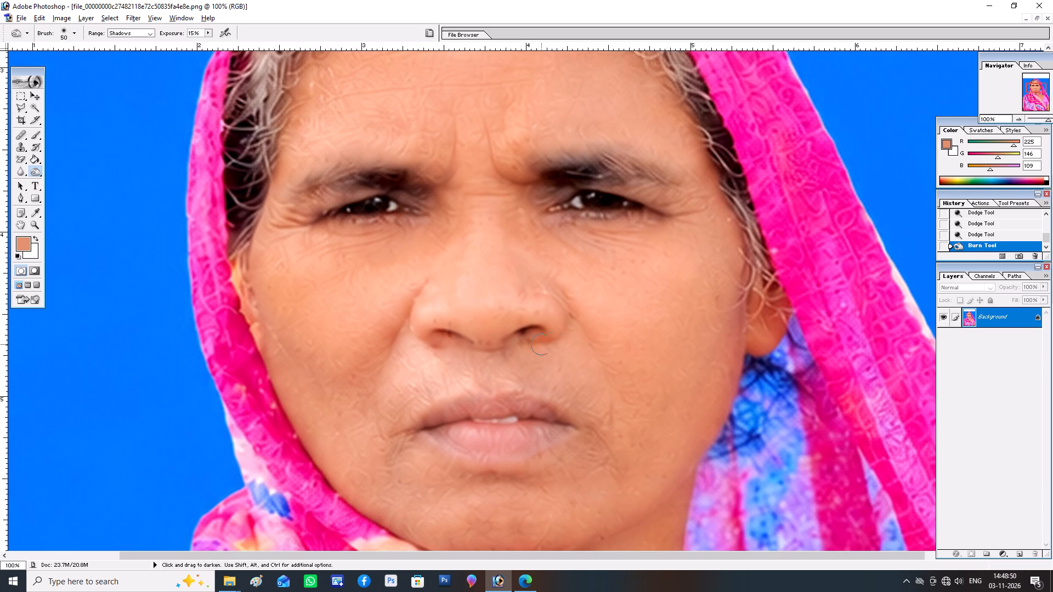
drag(541, 344, 569, 336)
drag(465, 348, 401, 295)
Burn the upper and lower lips with a size 90 brush to deepen their colour.
scroll(474, 354, down, 6)
key(bracketright)
key(bracketright)
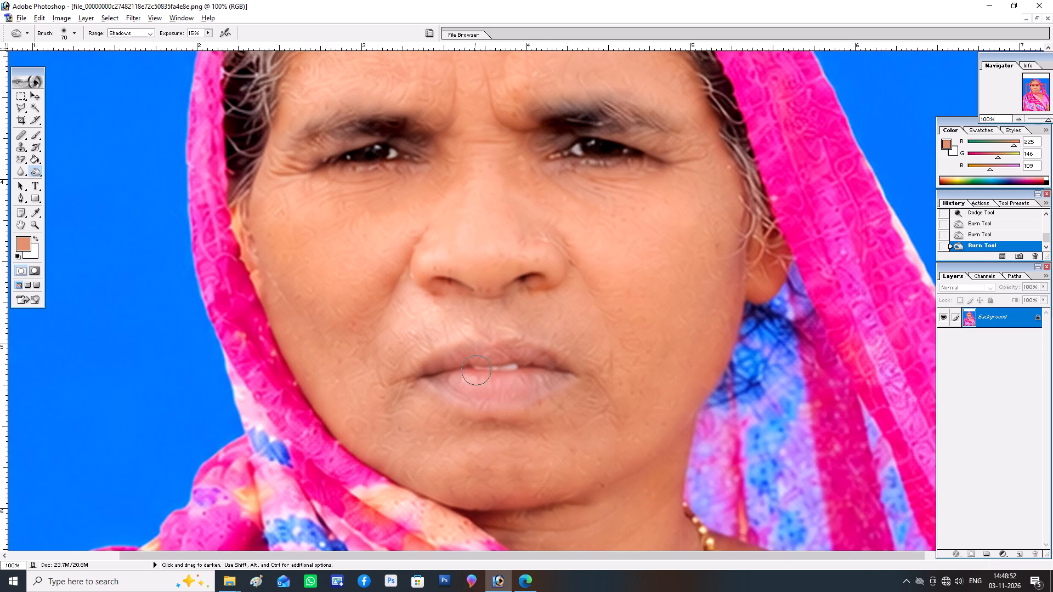
key(bracketright)
key(bracketright)
drag(444, 356, 434, 382)
drag(444, 384, 557, 380)
drag(554, 383, 466, 392)
click(465, 389)
click(454, 375)
drag(457, 387, 491, 386)
Start a Selective Color adjustment and set Black to +10% for the Blacks.
key(ctrl+minus)
double_click(61, 27)
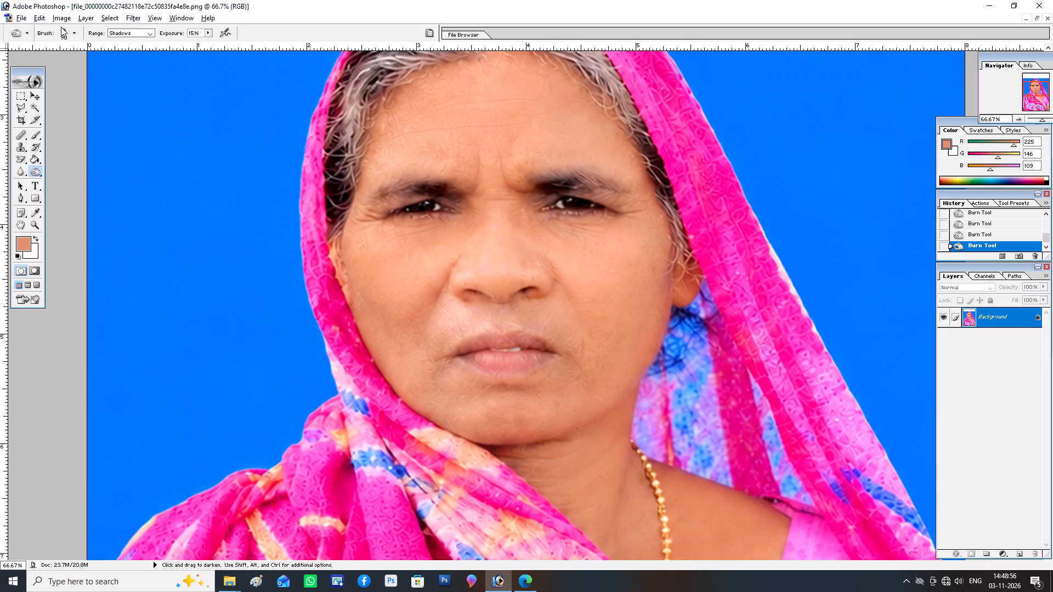
click(60, 19)
click(102, 40)
click(103, 44)
click(214, 172)
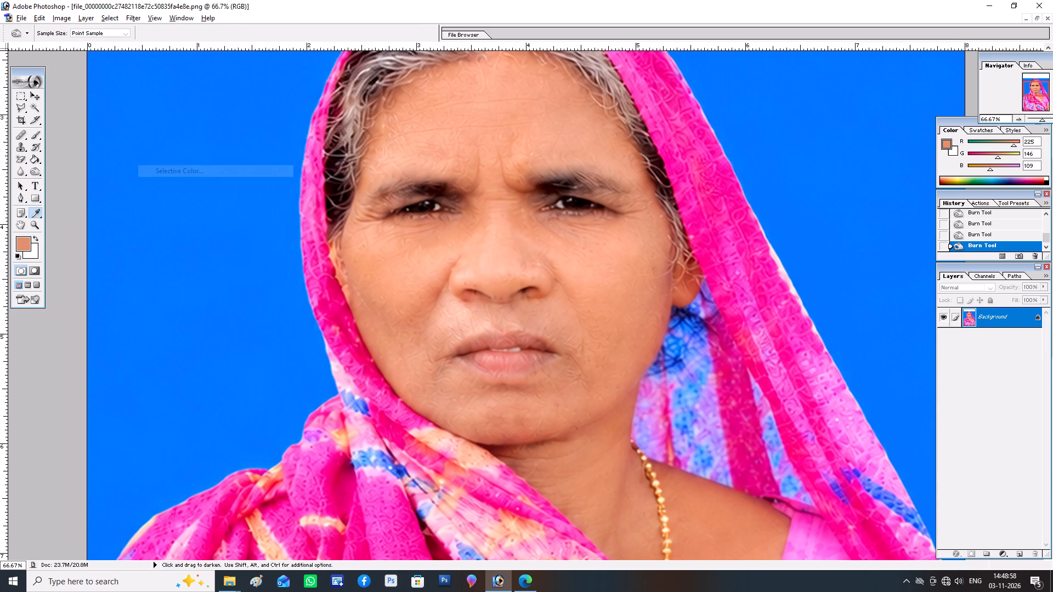
click(774, 110)
click(790, 192)
click(791, 214)
click(789, 215)
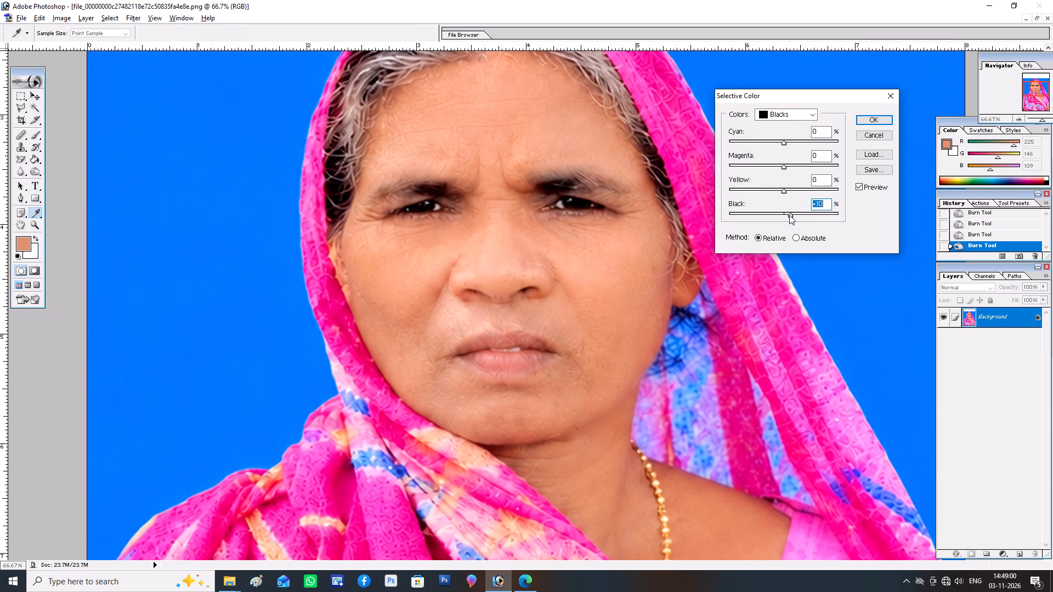
Sample the blue backdrop as the foreground colour, set Black to +31% for the Whites, and apply the Selective Color adjustment.
drag(782, 82, 783, 92)
click(786, 107)
click(788, 111)
click(787, 186)
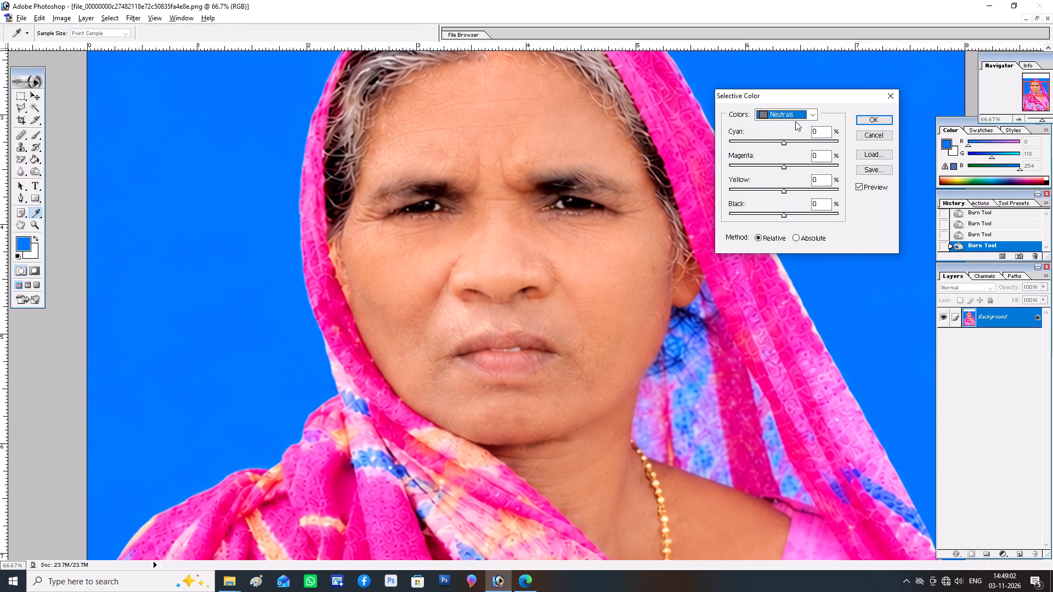
click(790, 115)
click(782, 181)
click(795, 212)
double_click(799, 213)
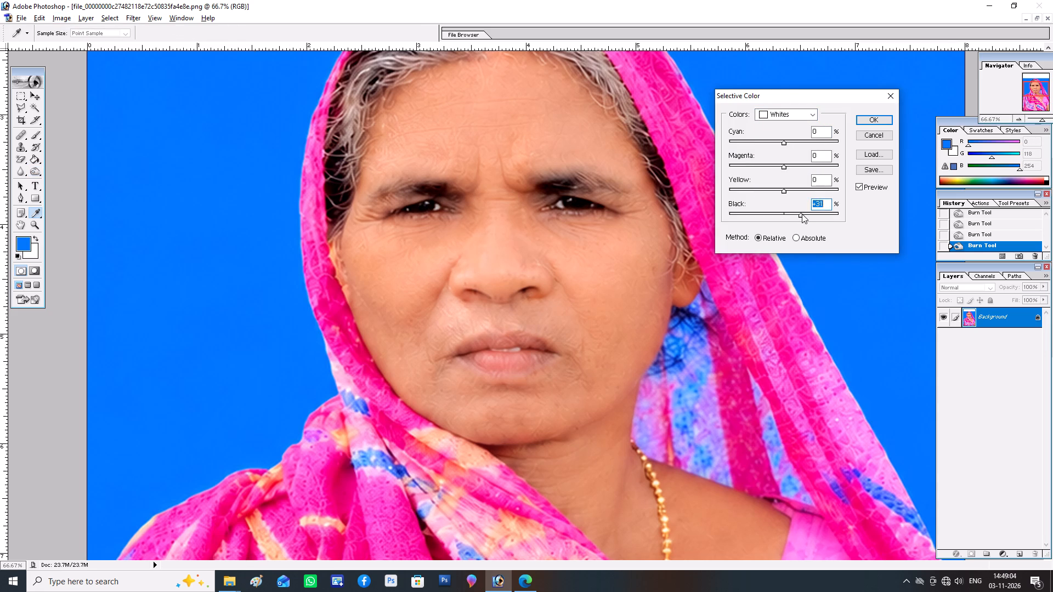
key(Return)
Apply Levels with the black input point raised slightly to deepen the shadows.
key(ctrl+l)
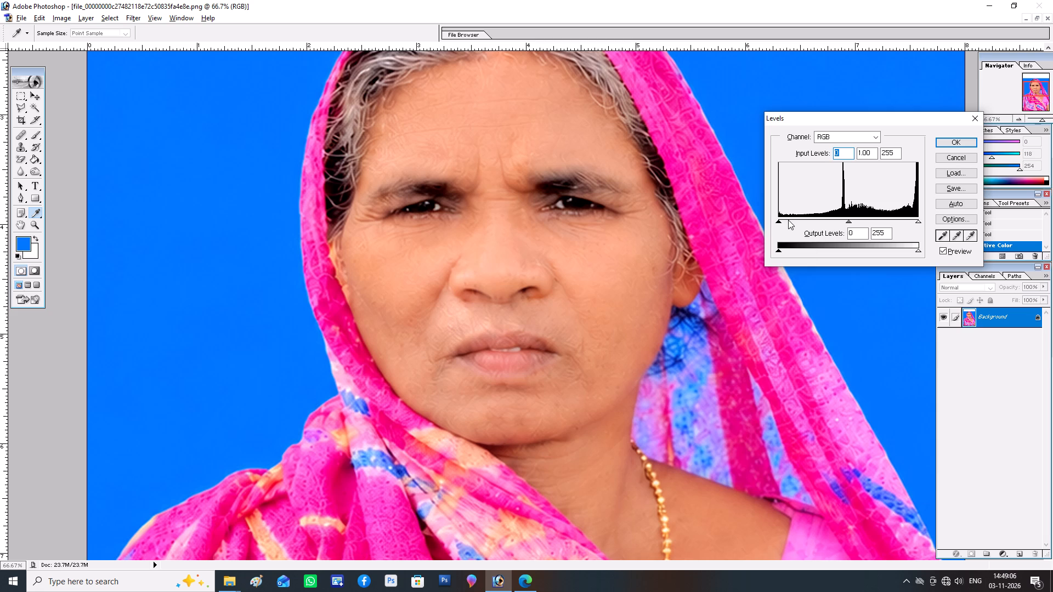
click(788, 220)
click(786, 222)
key(Return)
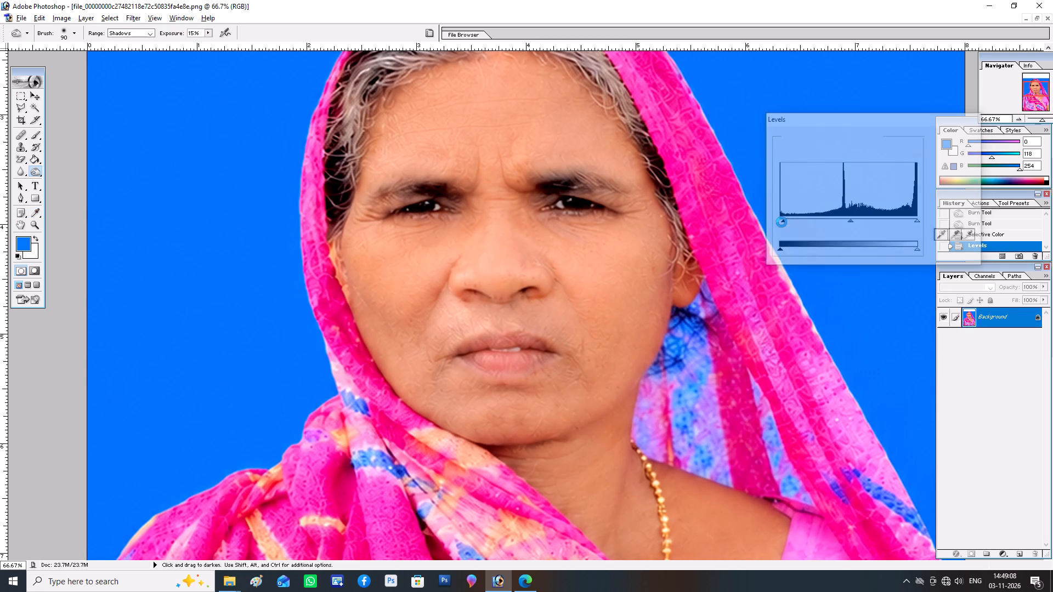
Reduce the whole image's saturation to -5 with Hue/Saturation.
key(ctrl+u)
click(793, 206)
triple_click(793, 206)
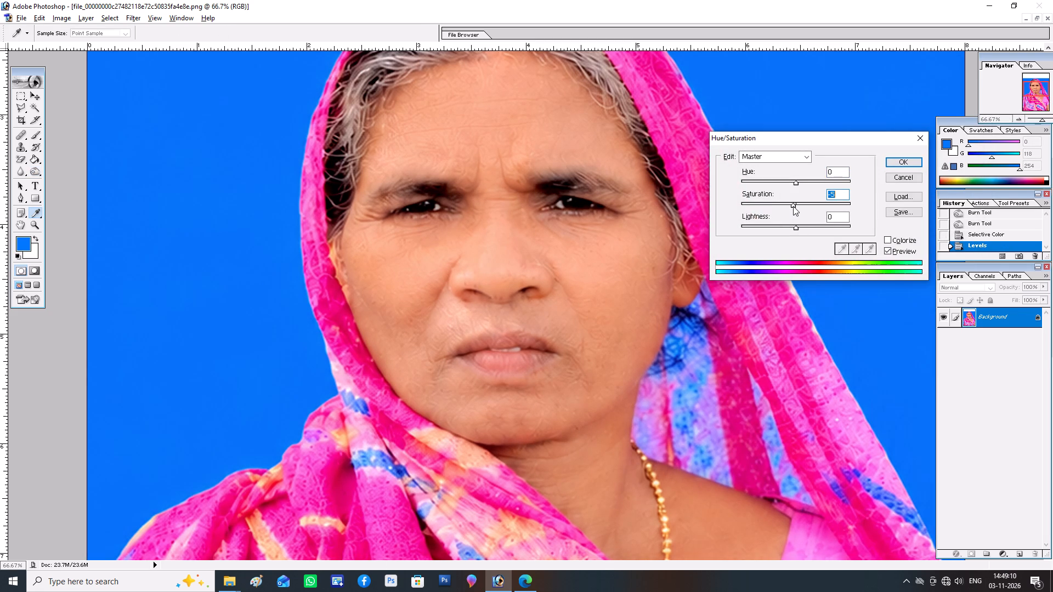
key(Return)
Select the blue backdrop and the white strip above it with the Magic Wand and fill both with the sampled blue.
key(ctrl+minus)
key(ctrl+minus)
key(ctrl+minus)
key(ctrl+minus)
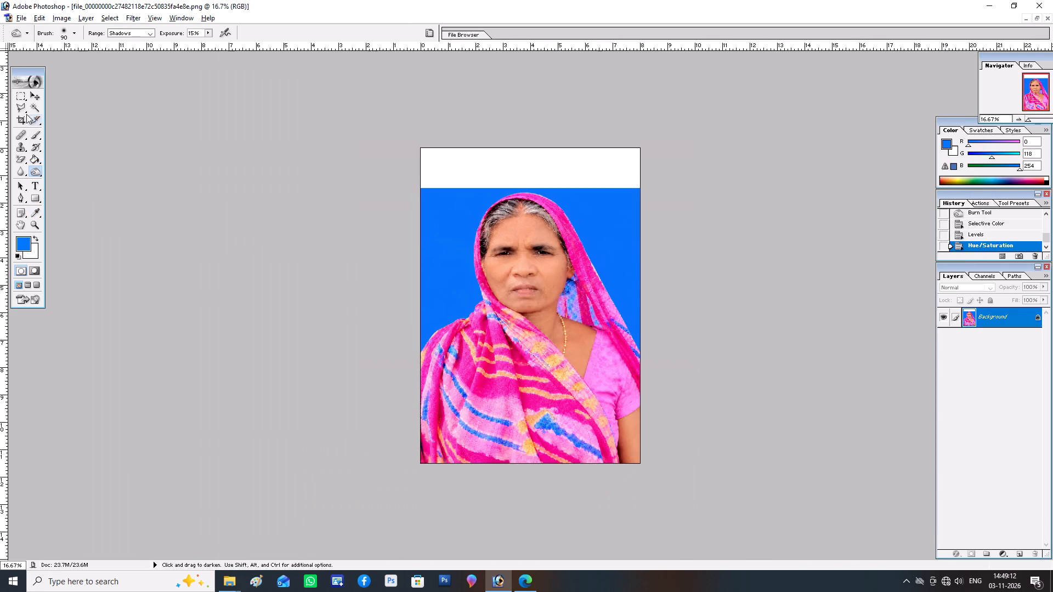
click(36, 106)
click(609, 222)
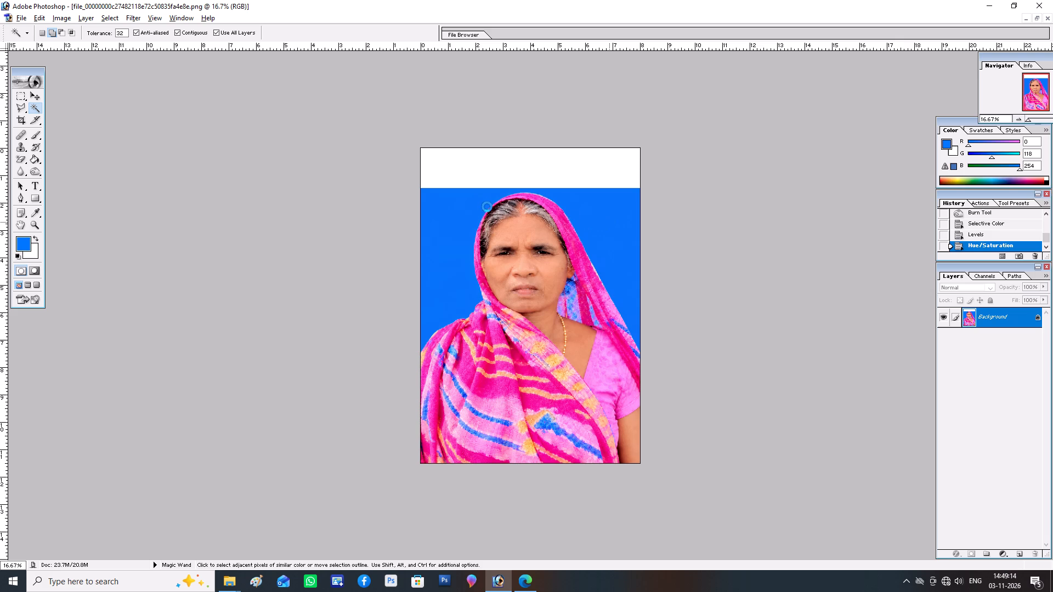
click(488, 169)
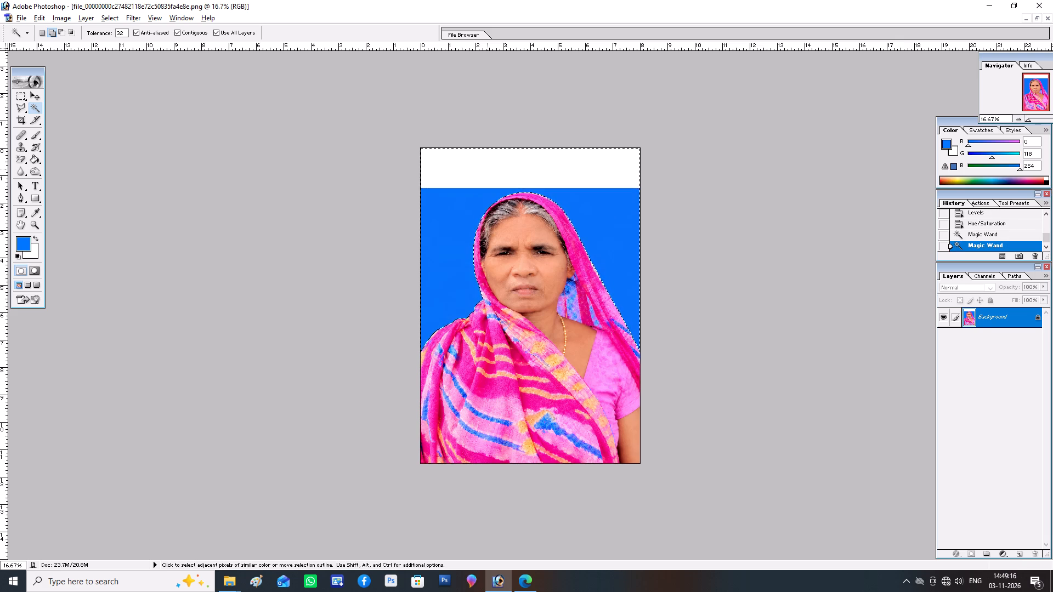
key(BackSpace)
key(ctrl+z)
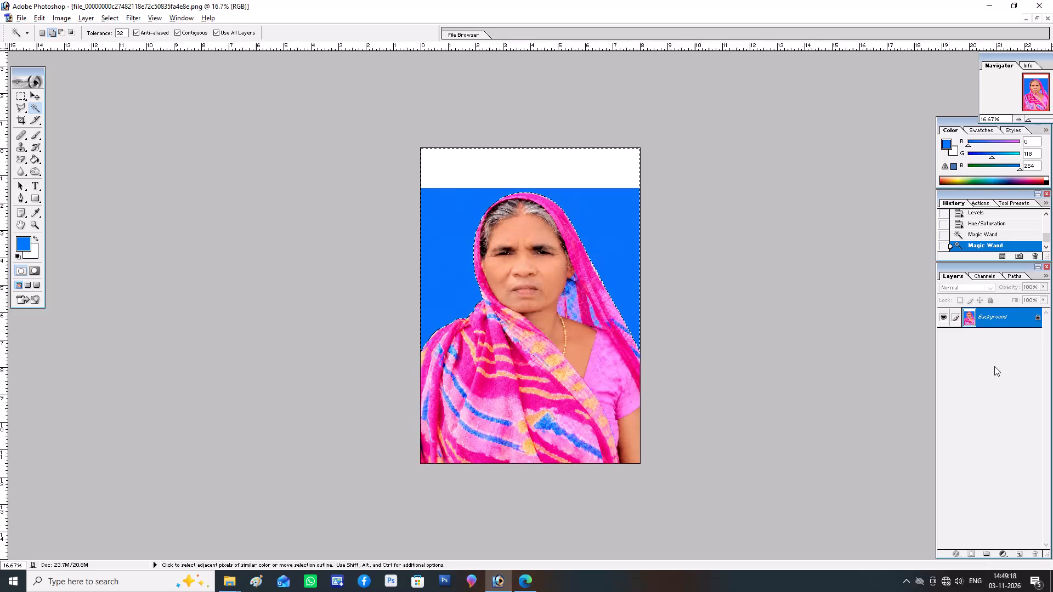
key(x)
key(BackSpace)
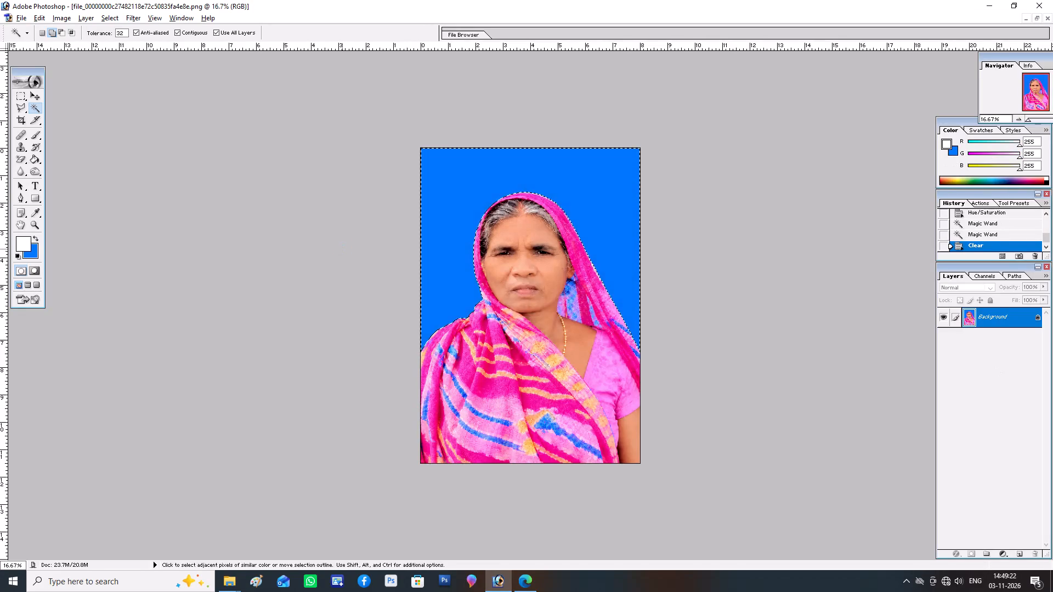
Feather the backdrop selection, clear it to blue again to soften the edge around the woman, and deselect.
key(ctrl+alt+d)
key(Return)
key(BackSpace)
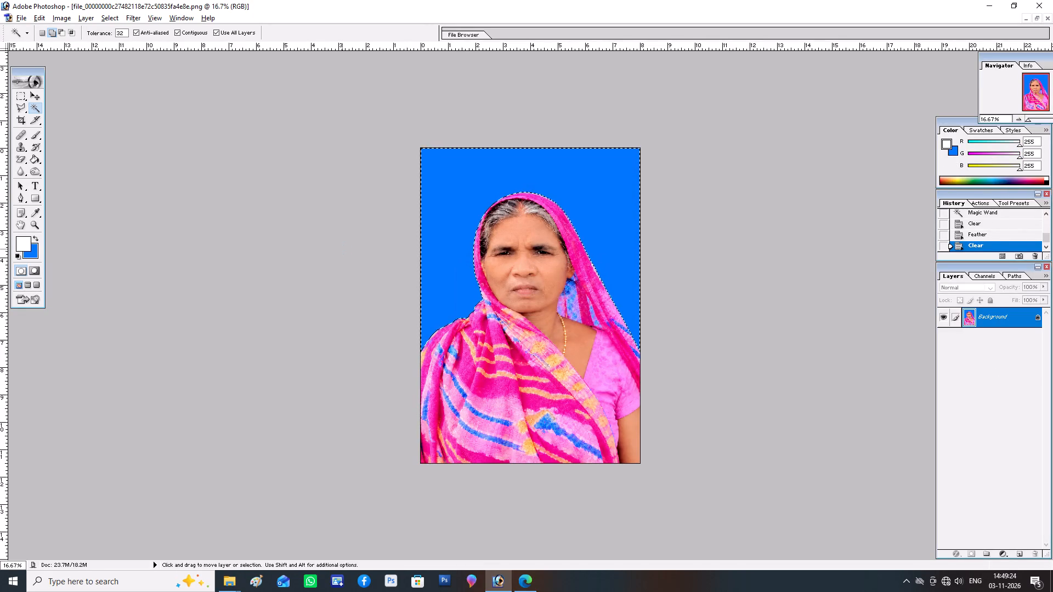
key(ctrl+d)
key(ctrl+d)
key(ctrl+e)
Darken the blue backdrop along its right side and top with the Burn tool, Shadows range, 15% exposure, brush enlarged to 900.
key(o)
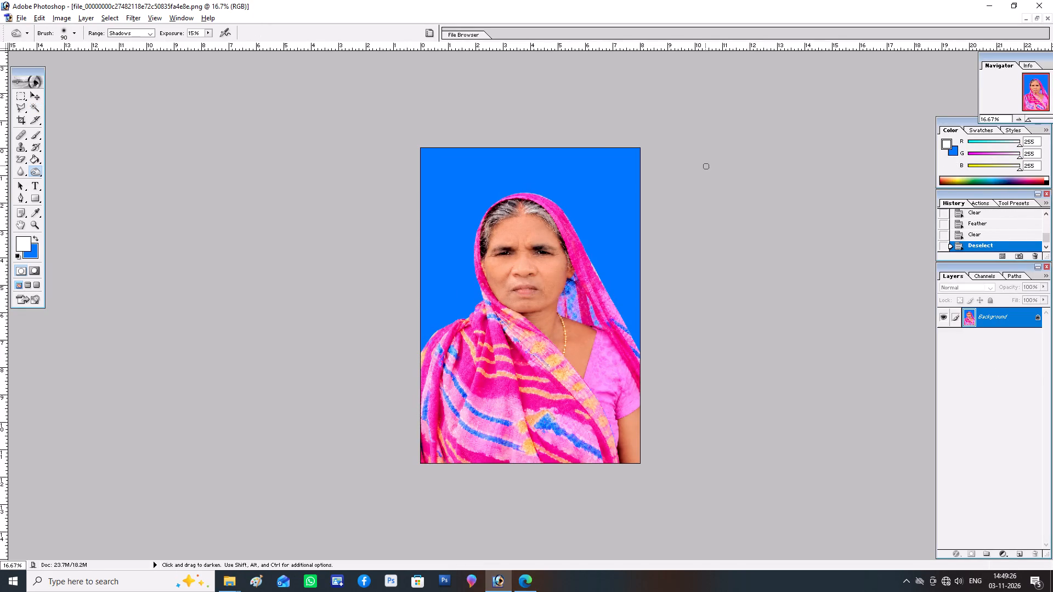
key(bracketright)
key(bracketright)
key(bracketright)
key(bracketright)
key(bracketright)
key(bracketright)
key(bracketright)
key(bracketright)
key(bracketright)
key(bracketright)
key(bracketright)
key(bracketright)
drag(619, 141, 666, 350)
drag(666, 350, 670, 282)
key(bracketright)
drag(542, 149, 373, 127)
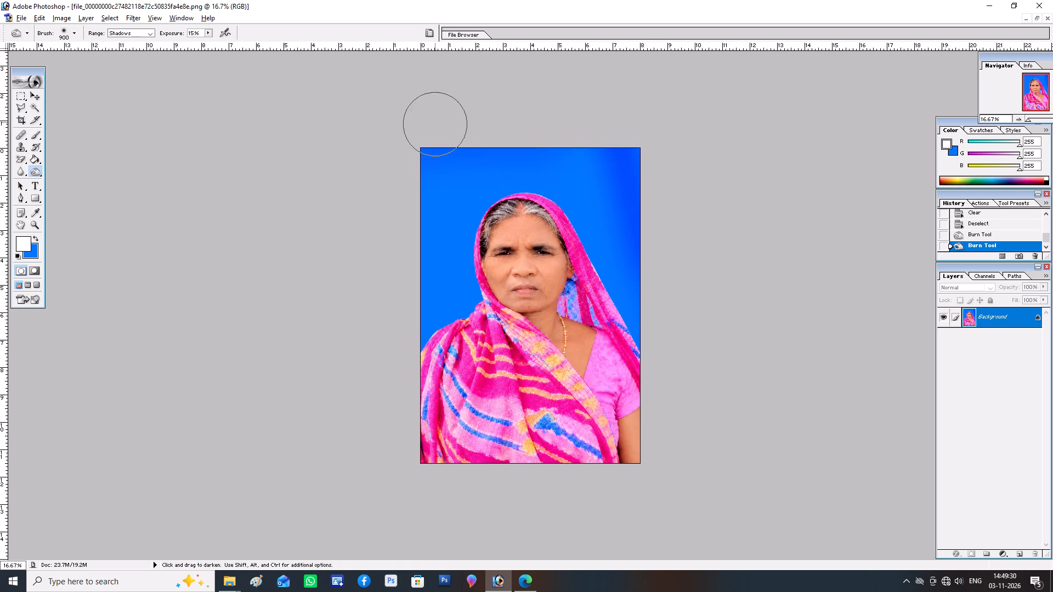
Burn the backdrop's outer edges on both sides and along the top with a 1000 px brush to build a vignette.
key(bracketright)
drag(434, 142, 678, 300)
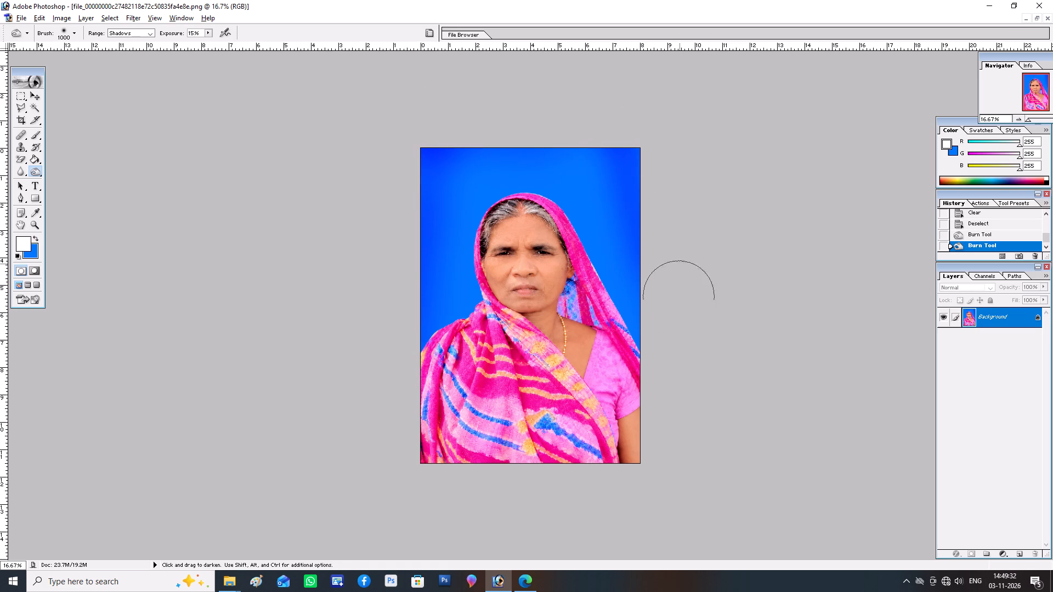
drag(678, 300, 681, 308)
drag(670, 308, 432, 148)
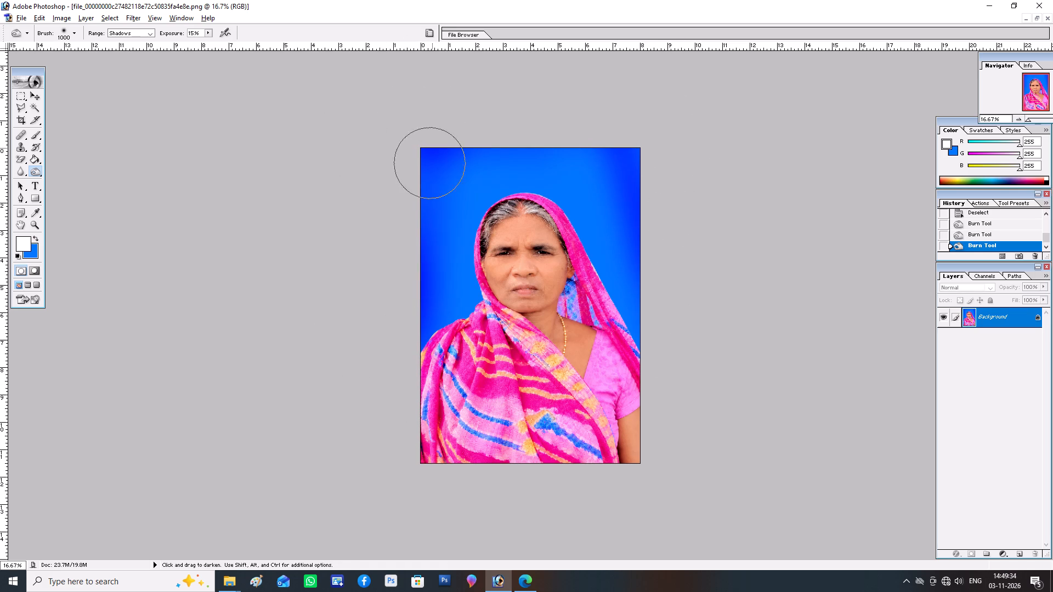
drag(432, 148, 637, 142)
drag(572, 136, 662, 140)
drag(652, 210, 654, 379)
Burn the lower part of the sari with a 900 px brush.
key(bracketleft)
drag(589, 373, 544, 432)
drag(555, 434, 481, 451)
drag(485, 451, 474, 445)
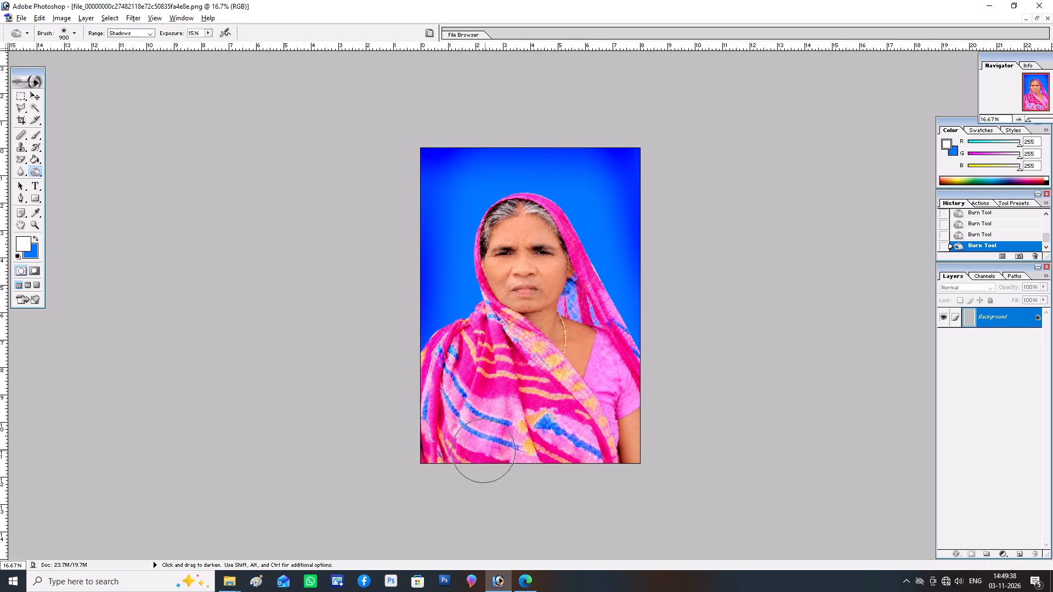
drag(474, 445, 469, 440)
Deepen the backdrop to the left of the woman, up to the top-left corner, with a 700 px Burn brush.
key(bracketleft)
key(bracketleft)
drag(445, 312, 433, 344)
drag(437, 283, 439, 226)
drag(443, 224, 471, 178)
drag(467, 178, 448, 177)
drag(441, 179, 482, 178)
Burn the backdrop along the top and down the right edge to the shoulder with the 700 px brush.
drag(584, 155, 587, 155)
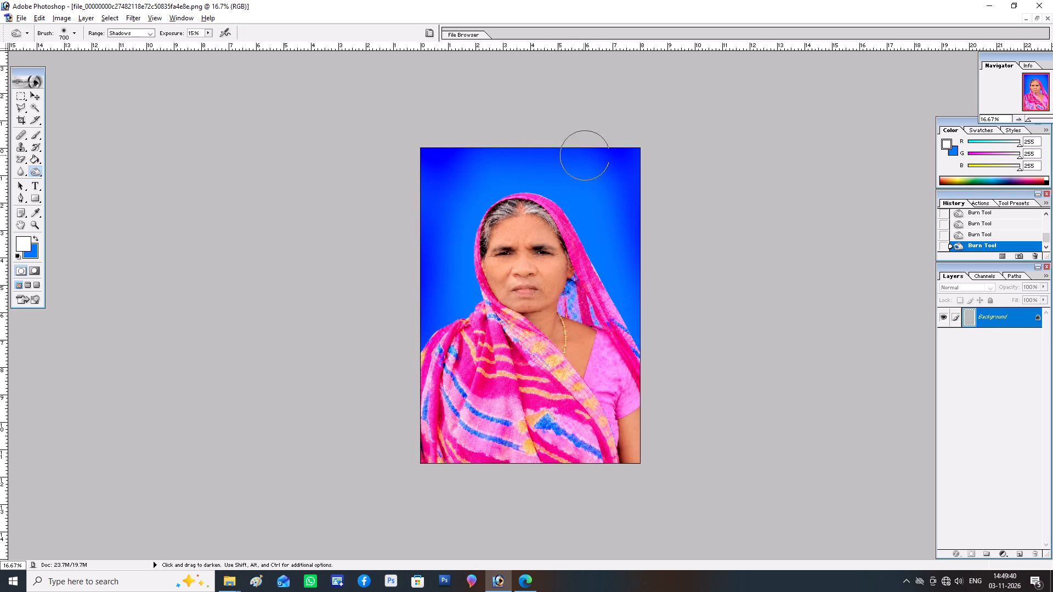
drag(587, 155, 603, 157)
drag(622, 158, 629, 181)
drag(536, 155, 499, 164)
drag(523, 167, 598, 162)
drag(602, 162, 611, 170)
drag(619, 172, 625, 227)
drag(629, 238, 646, 270)
drag(632, 332, 634, 345)
drag(638, 348, 642, 352)
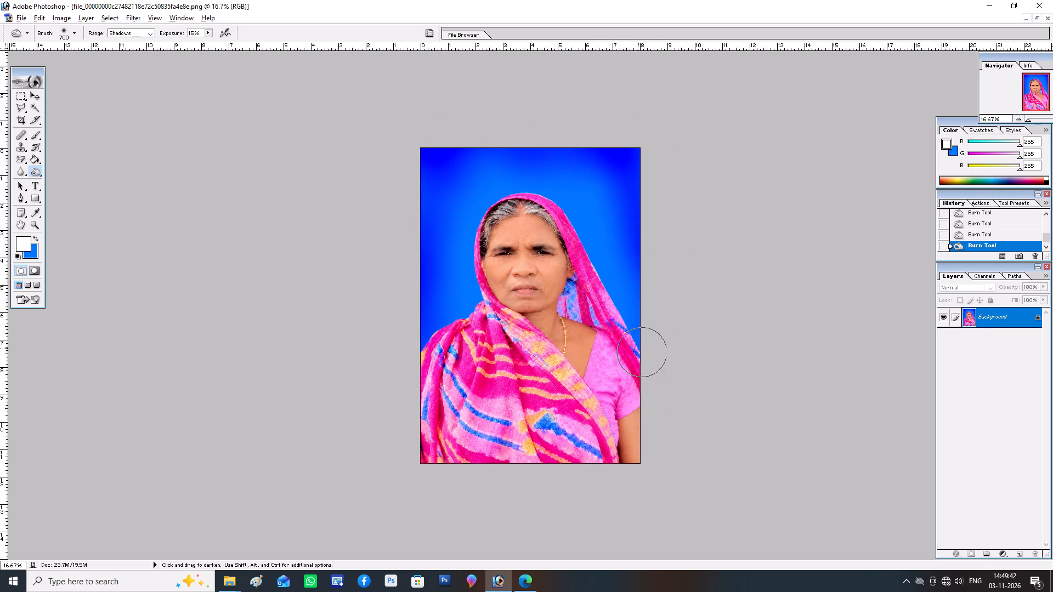
drag(642, 352, 637, 281)
drag(648, 323, 659, 329)
Touch up the backdrop's upper-left area with more short Burn strokes above the head and along the edge.
drag(503, 177, 495, 175)
drag(452, 167, 433, 180)
drag(424, 197, 424, 214)
click(428, 210)
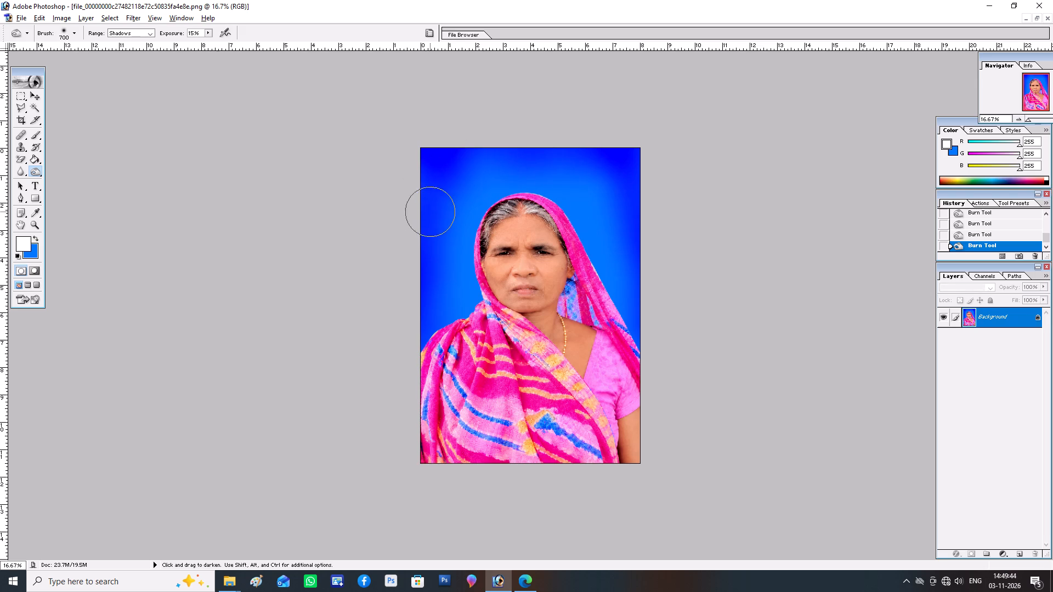
click(426, 198)
drag(426, 198, 441, 203)
Crop the portrait tighter at 8 x 11.5 in and 300 pixels/inch, trimming both sides and the bottom.
click(26, 119)
drag(197, 118, 203, 118)
drag(287, 116, 632, 497)
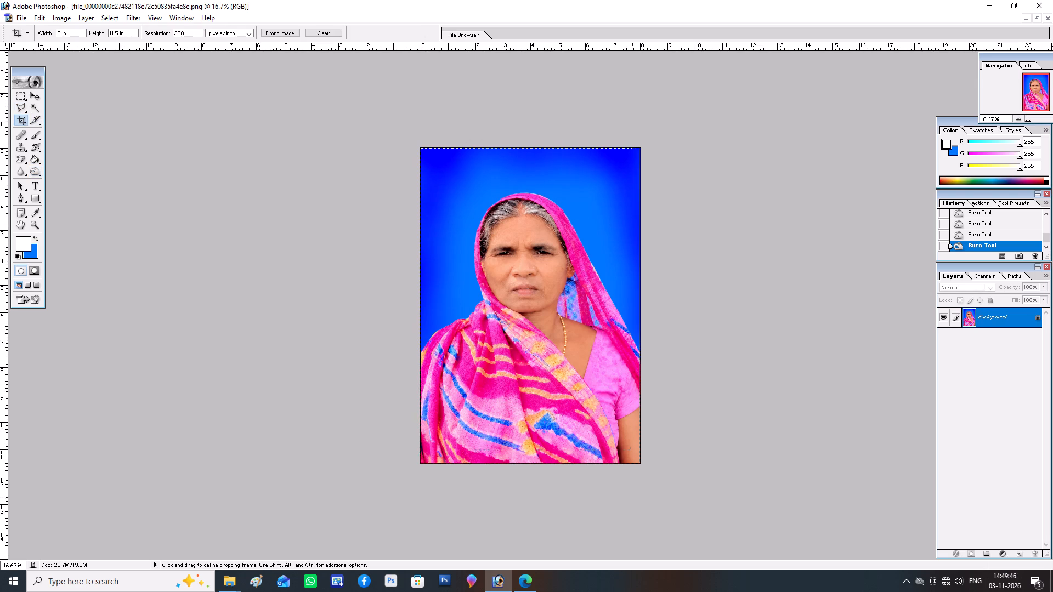
drag(632, 497, 627, 486)
drag(550, 386, 557, 386)
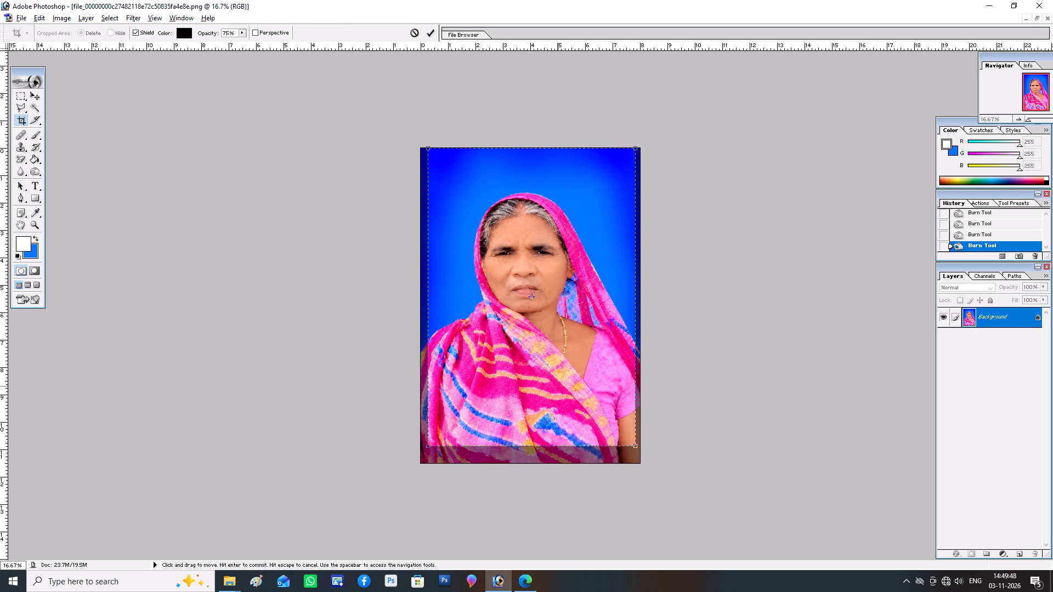
key(Down)
key(Return)
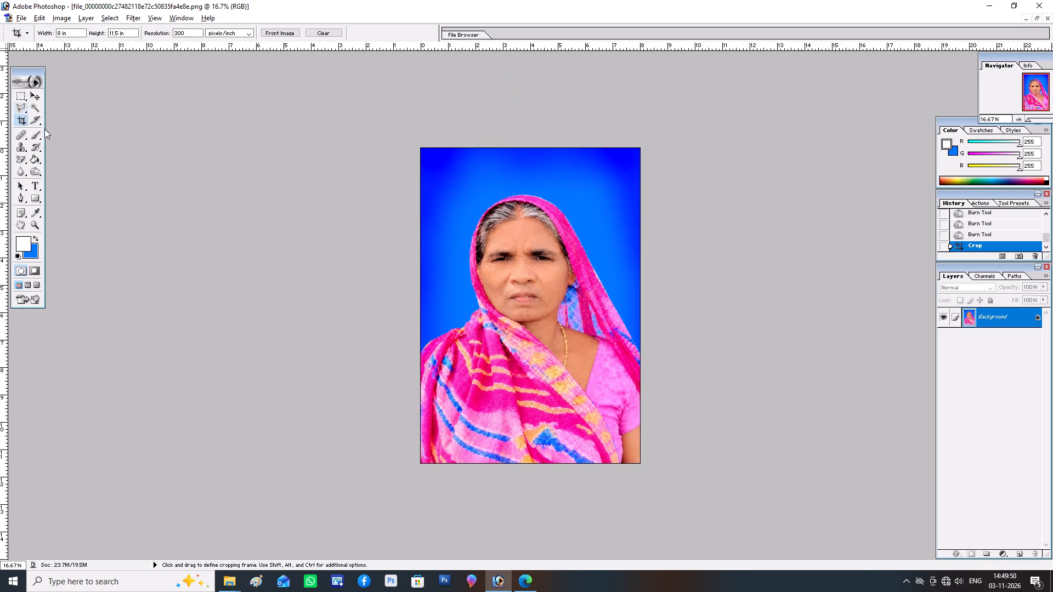
Burn the cropped backdrop's left, top and right edges with an 800 px brush to restore the dark vignette.
key(ctrl+equal)
key(ctrl+minus)
click(37, 173)
key(bracketright)
key(bracketright)
key(bracketleft)
drag(430, 244, 429, 262)
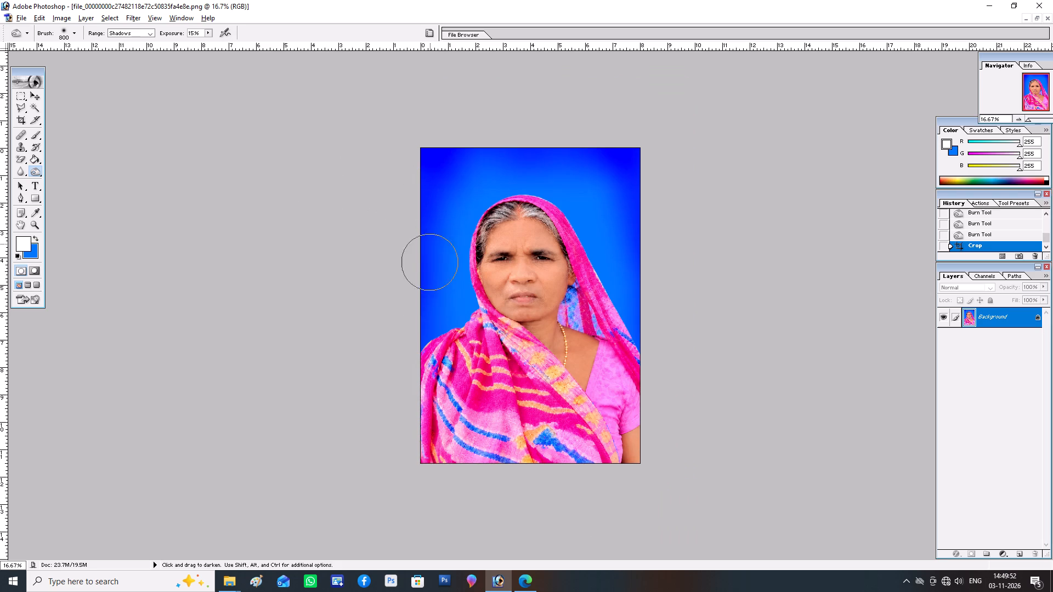
drag(429, 262, 413, 365)
drag(424, 323, 440, 157)
drag(475, 150, 613, 152)
drag(638, 298, 637, 339)
Deepen the backdrop's right edge and upper-right area with a 600 px Burn brush.
key(bracketleft)
key(bracketleft)
drag(633, 294, 635, 260)
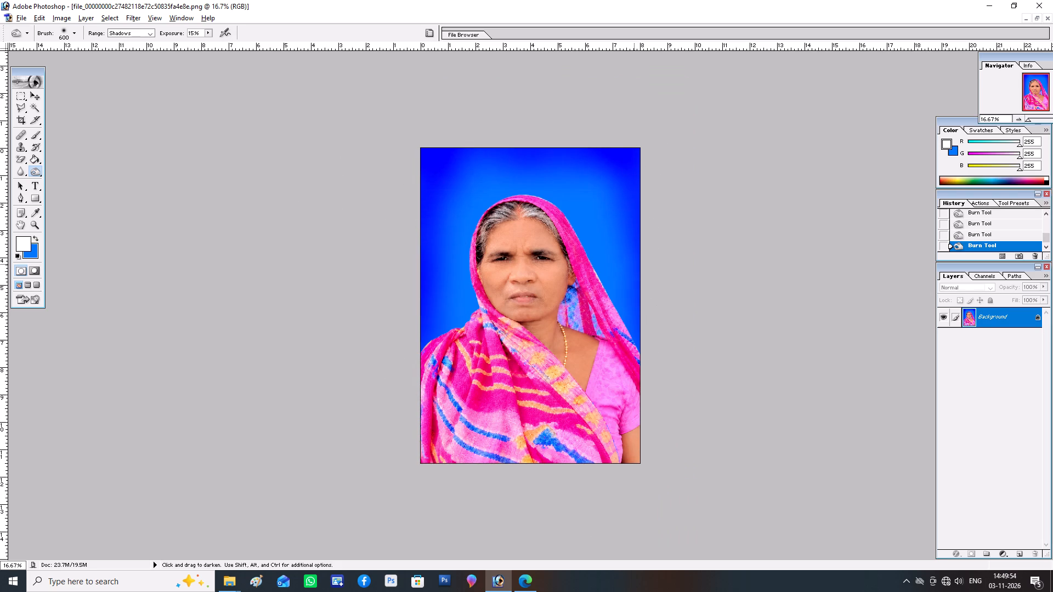
drag(635, 260, 637, 244)
click(637, 235)
drag(633, 214, 628, 209)
click(614, 195)
drag(610, 189, 631, 240)
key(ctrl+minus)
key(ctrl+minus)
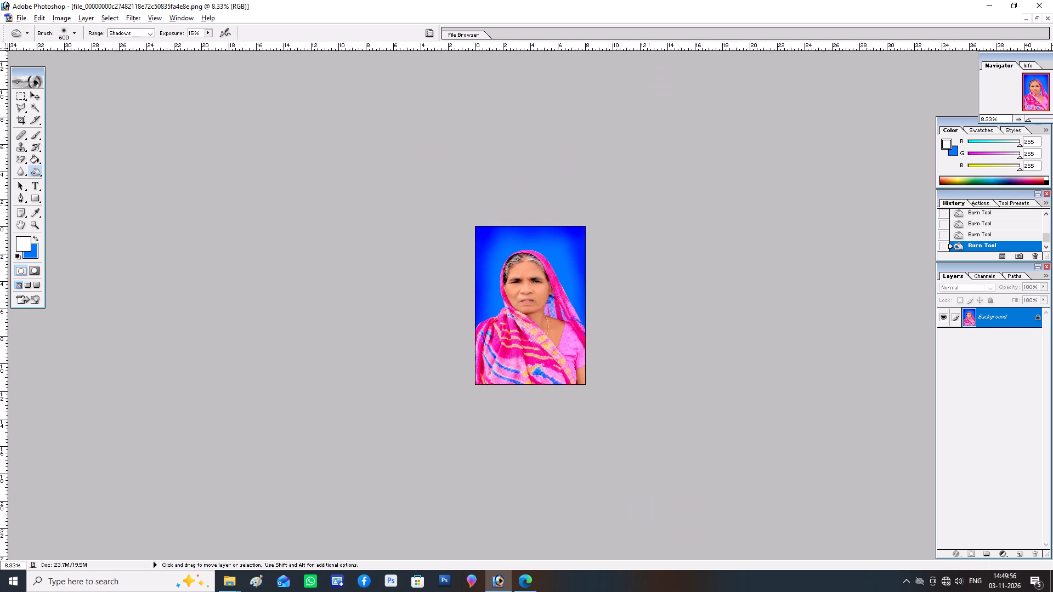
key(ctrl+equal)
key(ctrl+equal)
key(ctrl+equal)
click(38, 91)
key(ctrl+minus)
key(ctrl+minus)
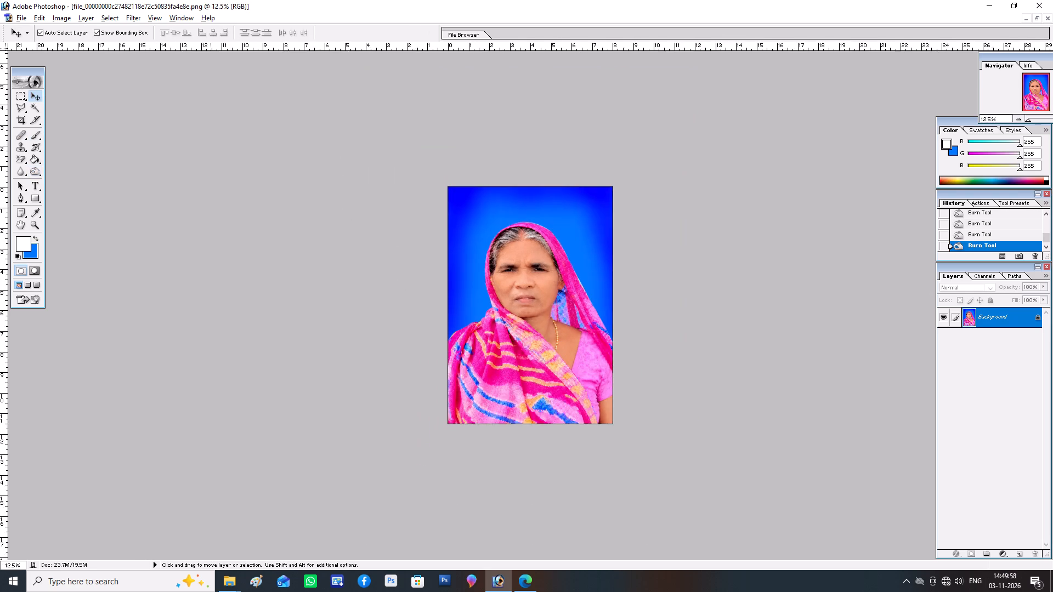
Darken the woman's upper and lower lips with short Burn strokes using a 100 px brush.
key(ctrl+equal)
key(ctrl+equal)
key(ctrl+equal)
key(ctrl+equal)
click(36, 174)
key(bracketleft)
key(bracketleft)
key(bracketleft)
key(bracketleft)
key(bracketleft)
key(bracketleft)
key(bracketleft)
key(bracketleft)
key(bracketleft)
scroll(490, 183, up, 4)
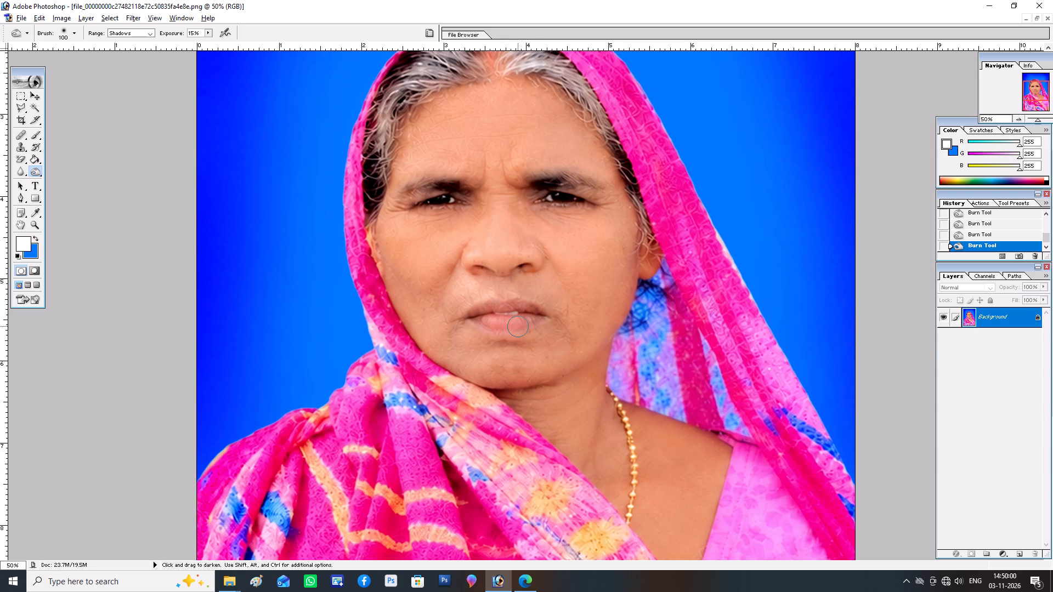
click(522, 323)
click(533, 321)
drag(515, 326, 506, 326)
drag(501, 325, 495, 323)
click(486, 320)
click(486, 317)
drag(504, 311, 517, 311)
drag(520, 310, 513, 310)
drag(482, 312, 472, 314)
drag(472, 319, 497, 323)
click(512, 323)
Burn both eyebrows with a 70 px brush.
key(bracketleft)
key(bracketleft)
key(bracketleft)
drag(409, 189, 398, 198)
drag(572, 179, 593, 181)
click(596, 181)
Darken the grey hair along the hairline from one temple to the other, enlarging the Burn brush to 150.
key(bracketright)
scroll(492, 88, up, 6)
text(]])
key(bracketright)
drag(456, 95, 402, 149)
drag(420, 130, 548, 115)
key(bracketright)
drag(516, 111, 615, 150)
drag(578, 132, 633, 205)
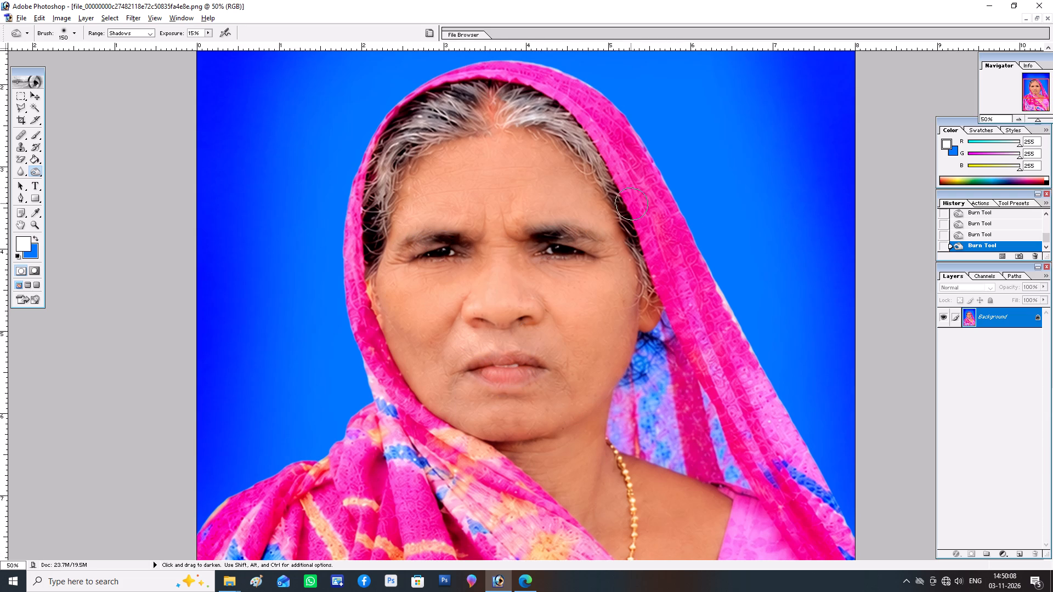
Burn the pink headscarf where it falls beside the ear and over the right-hand shoulder, using a larger brush.
scroll(635, 179, down, 6)
key(bracketright)
key(bracketright)
drag(656, 154, 748, 392)
key(ctrl+minus)
key(bracketright)
drag(646, 297, 736, 461)
Burn the pink blouse sleeve and the adjoining sari border with a further enlarged brush.
scroll(729, 437, down, 9)
key(bracketright)
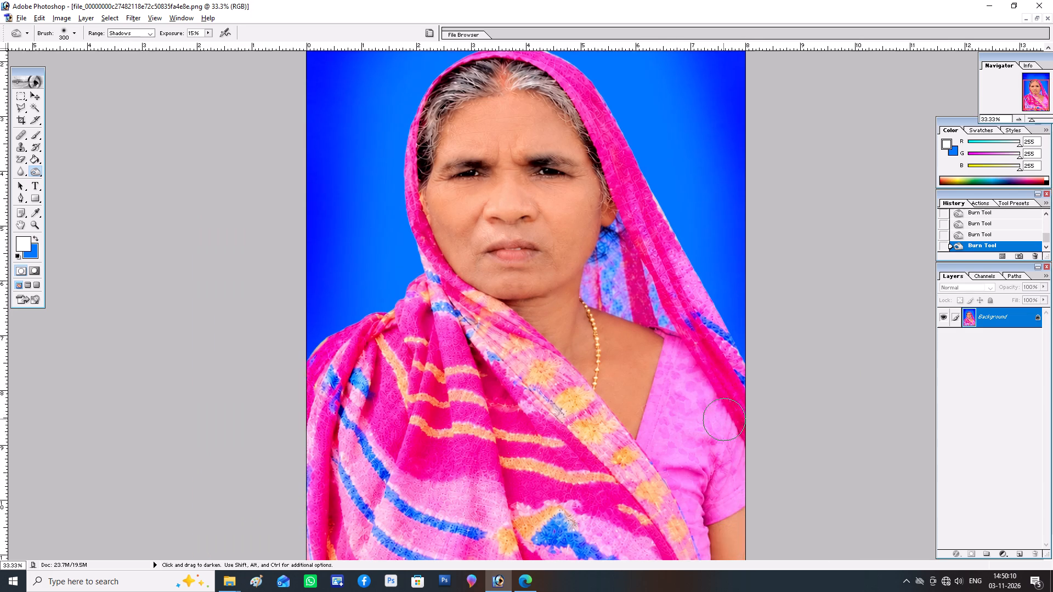
key(bracketright)
scroll(723, 419, down, 4)
key(bracketright)
drag(714, 383, 643, 507)
drag(663, 461, 692, 323)
Deepen the pink blouse near the shoulder with a 250 px Burn brush.
key(bracketleft)
key(bracketleft)
key(bracketleft)
drag(669, 367, 703, 378)
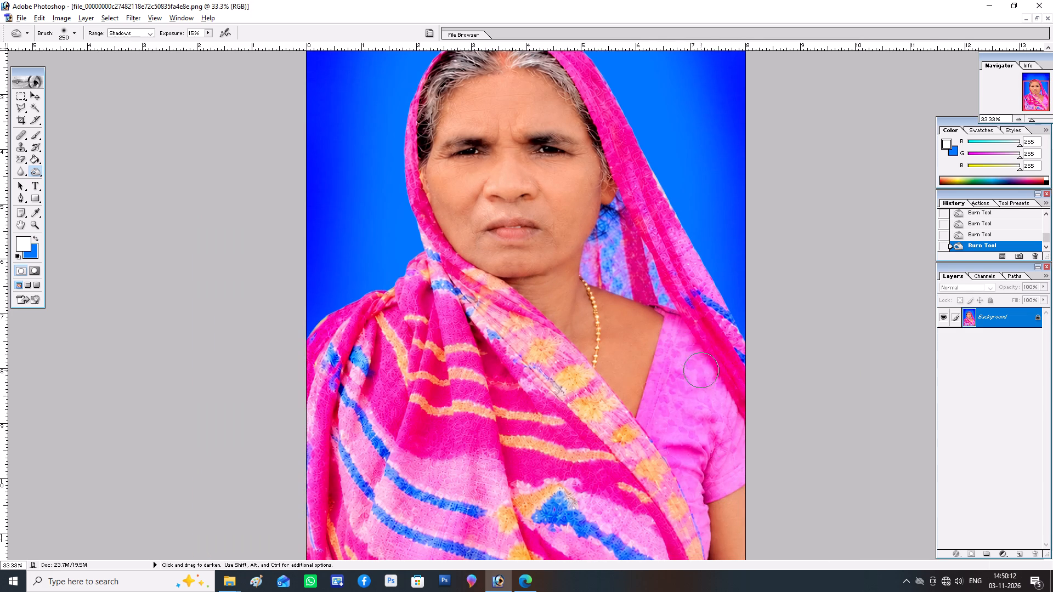
drag(703, 378, 707, 361)
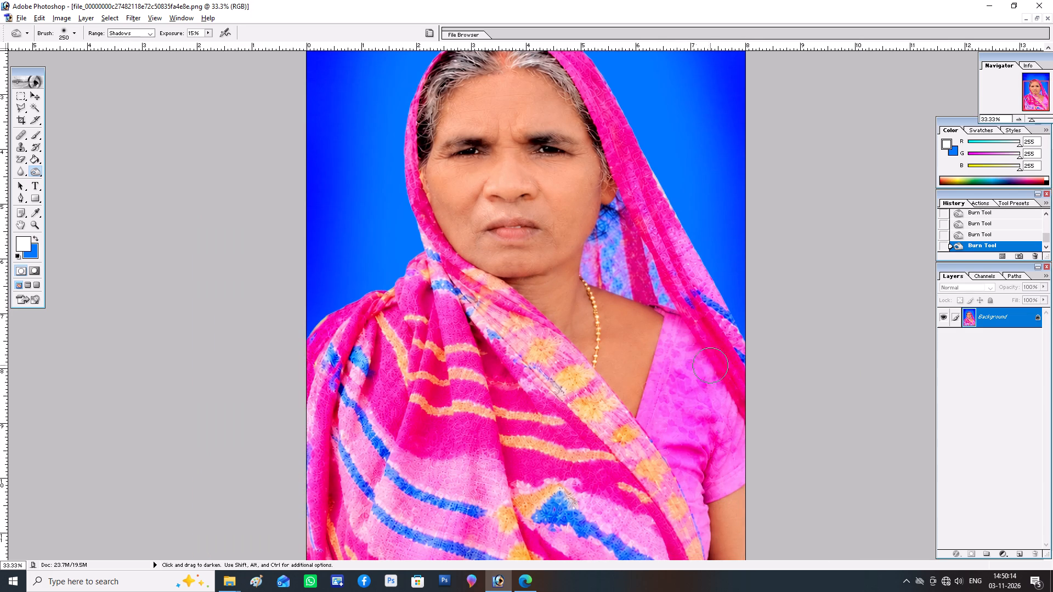
drag(707, 361, 664, 383)
Burn the lower folds of the pink sari drape across the chest, enlarging the Burn brush to 500 px.
scroll(665, 387, down, 7)
key(bracketright)
key(bracketright)
drag(616, 432, 581, 456)
key(bracketright)
drag(616, 468, 475, 515)
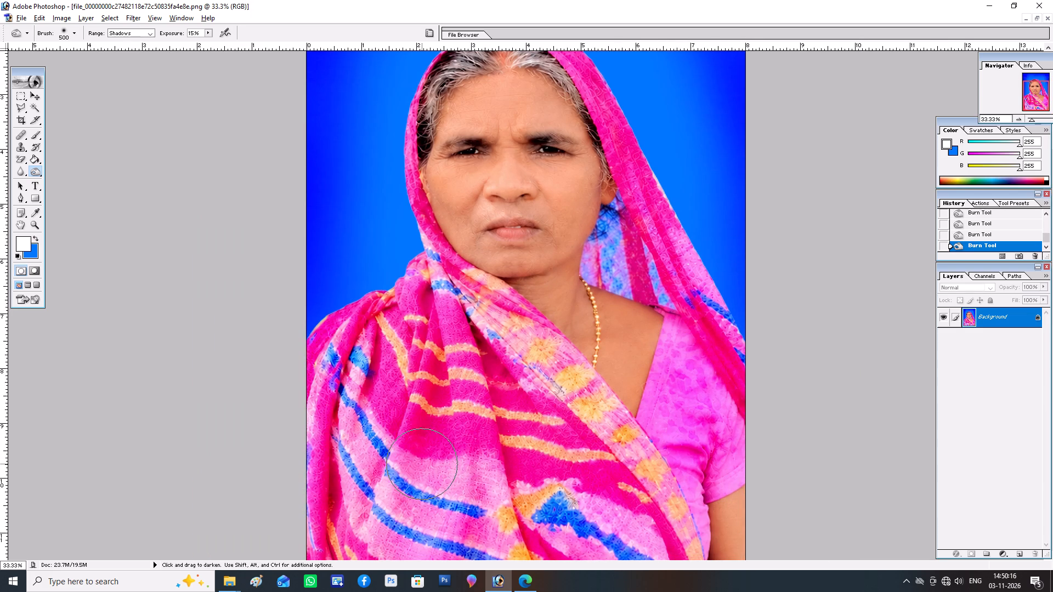
drag(475, 515, 459, 476)
Reduce the whole image's saturation slightly to -4 with Hue/Saturation.
key(ctrl+minus)
key(ctrl+minus)
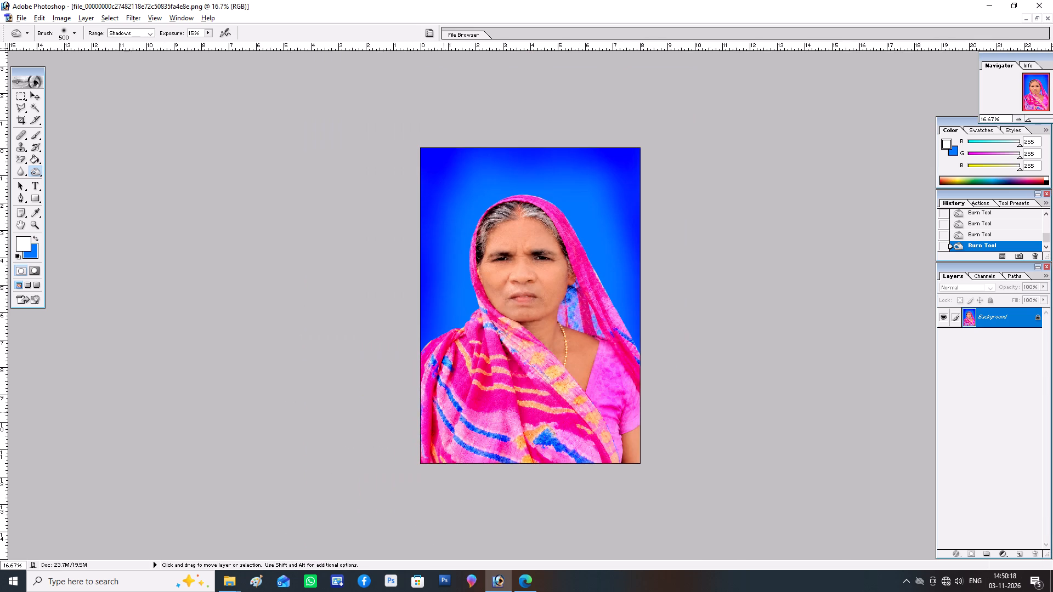
key(ctrl+u)
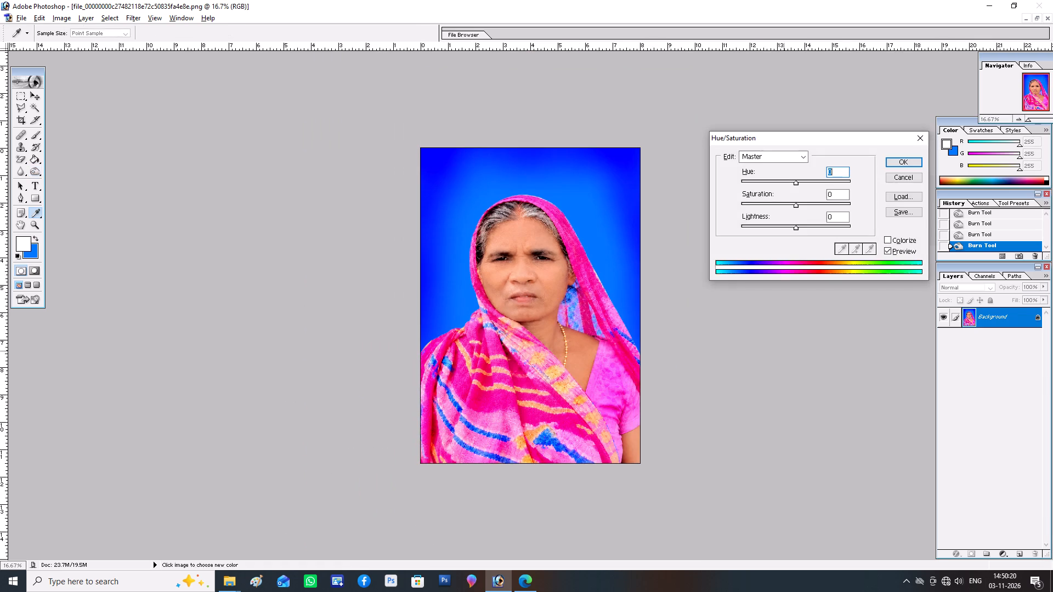
triple_click(794, 207)
click(794, 207)
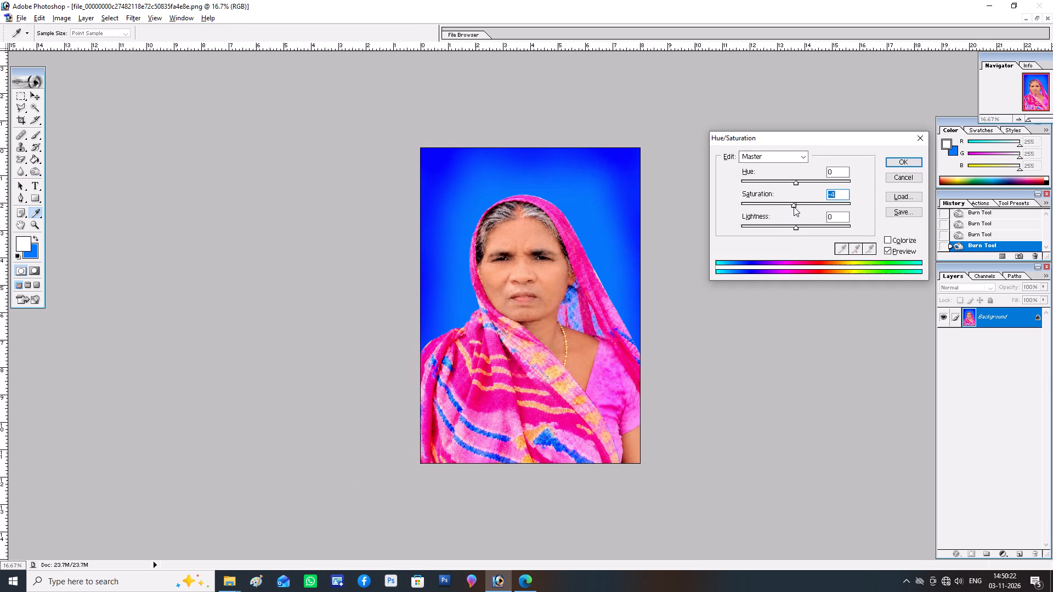
key(Return)
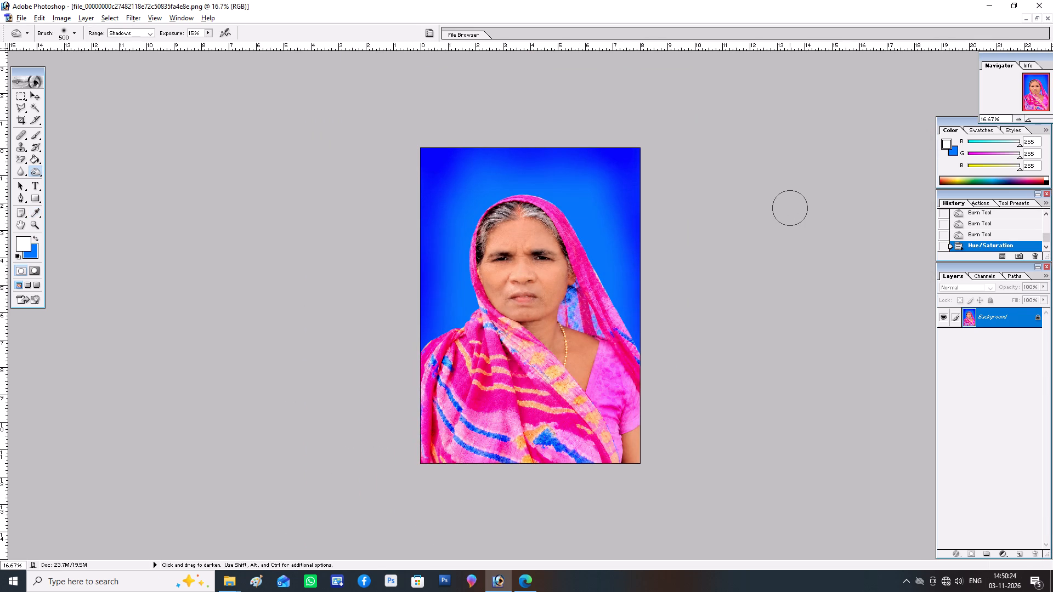
Copy the entire portrait onto a new layer and scale it down proportionally about its centre, leaving a narrow border on all sides.
key(ctrl+a)
key(ctrl+c)
key(ctrl+v)
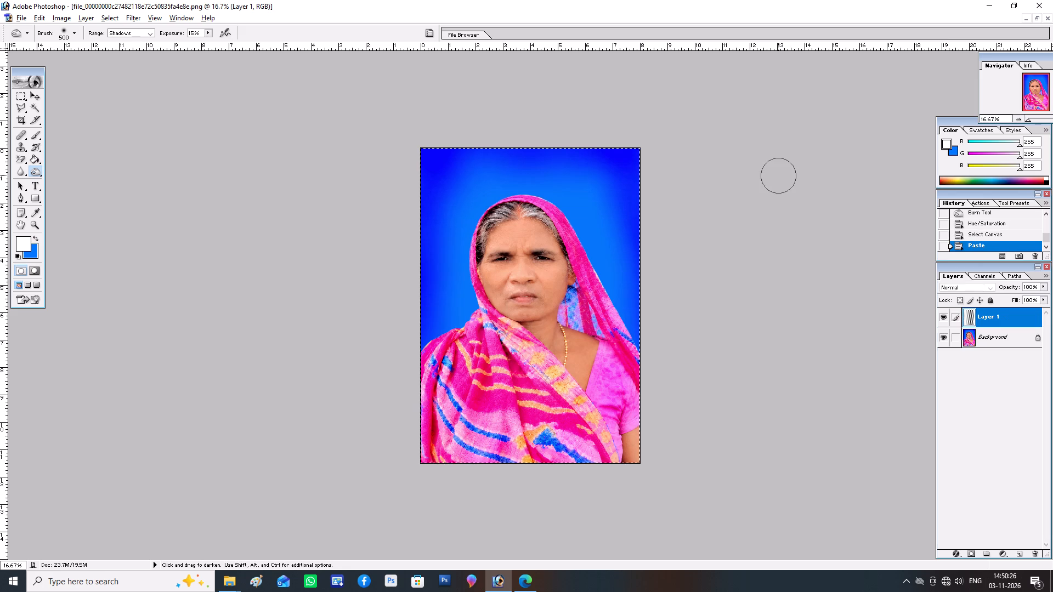
key(v)
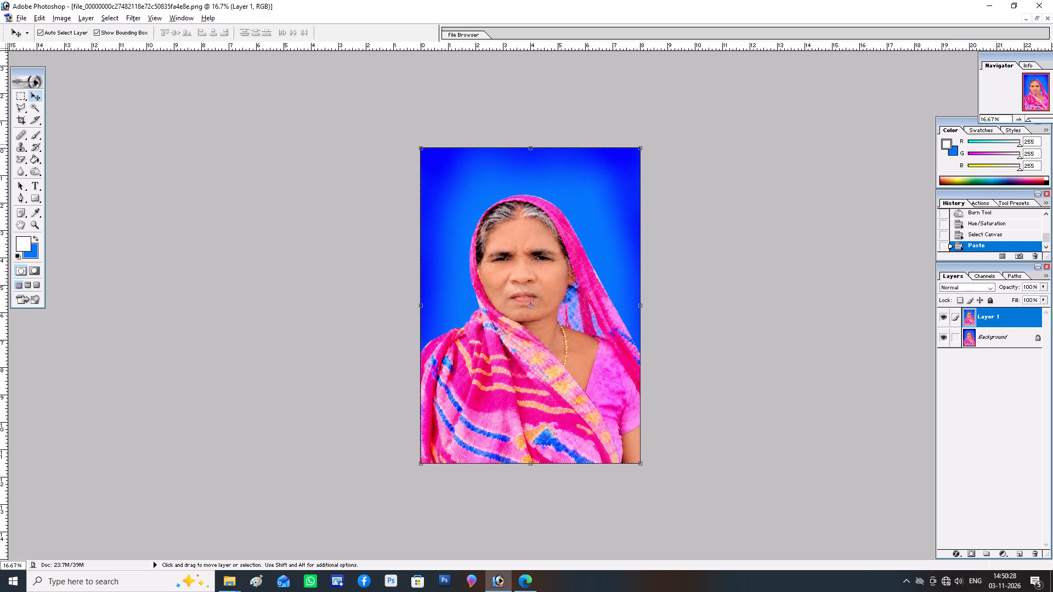
alt+shift+drag(642, 148, 636, 157)
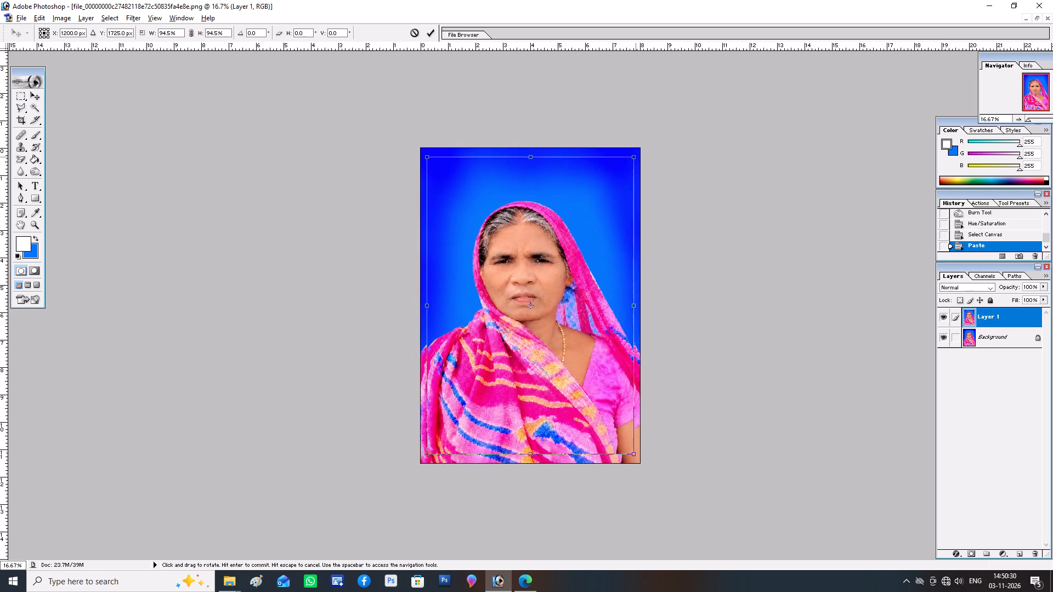
alt+shift+drag(636, 157, 632, 163)
key(Return)
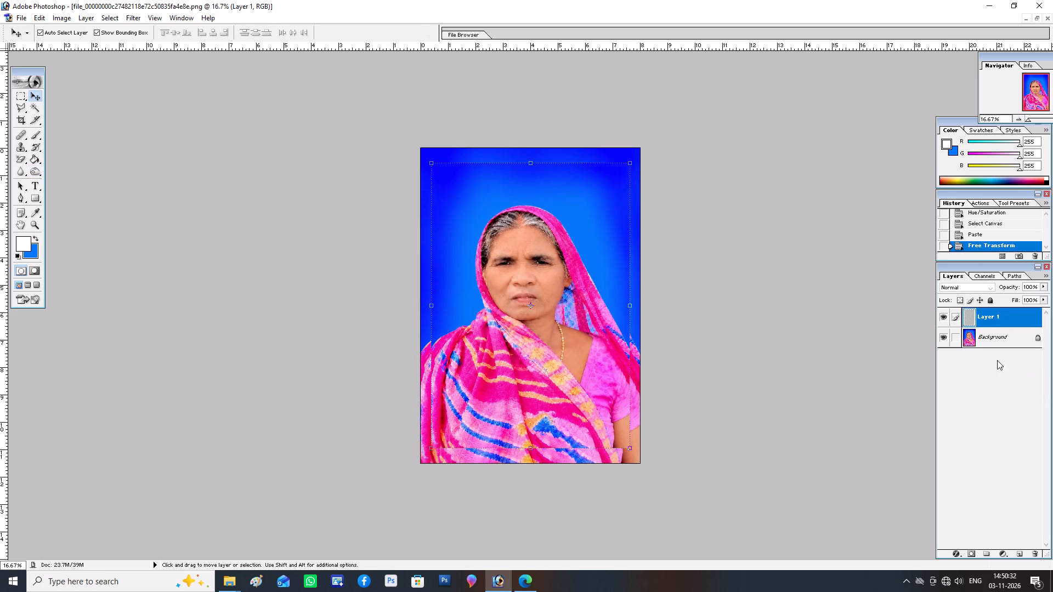
Apply a Gaussian Blur to the Background layer behind the reduced portrait, keeping the preset radius.
click(1003, 344)
click(124, 18)
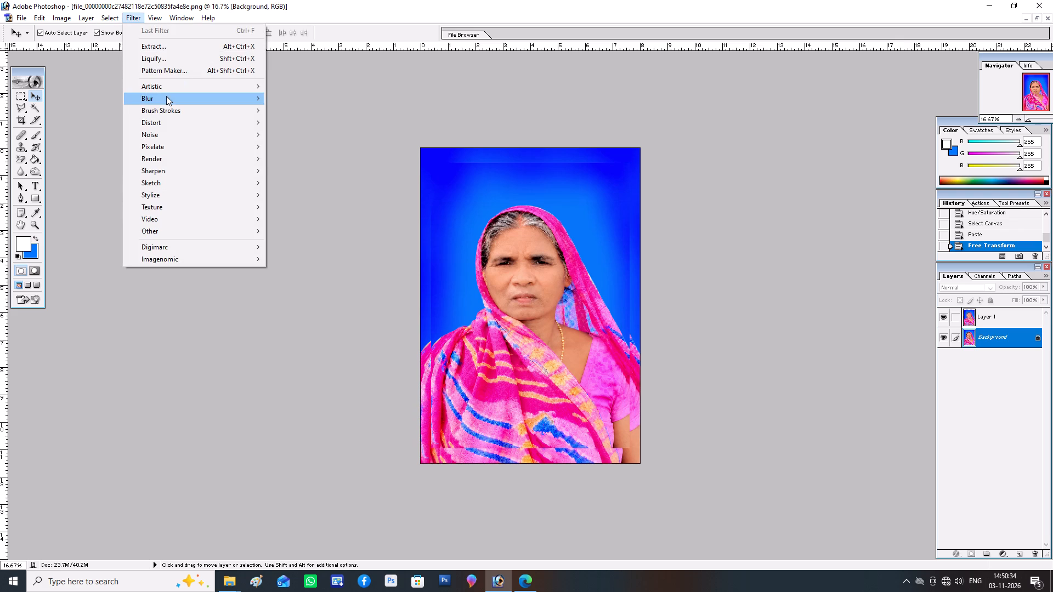
click(166, 96)
click(312, 119)
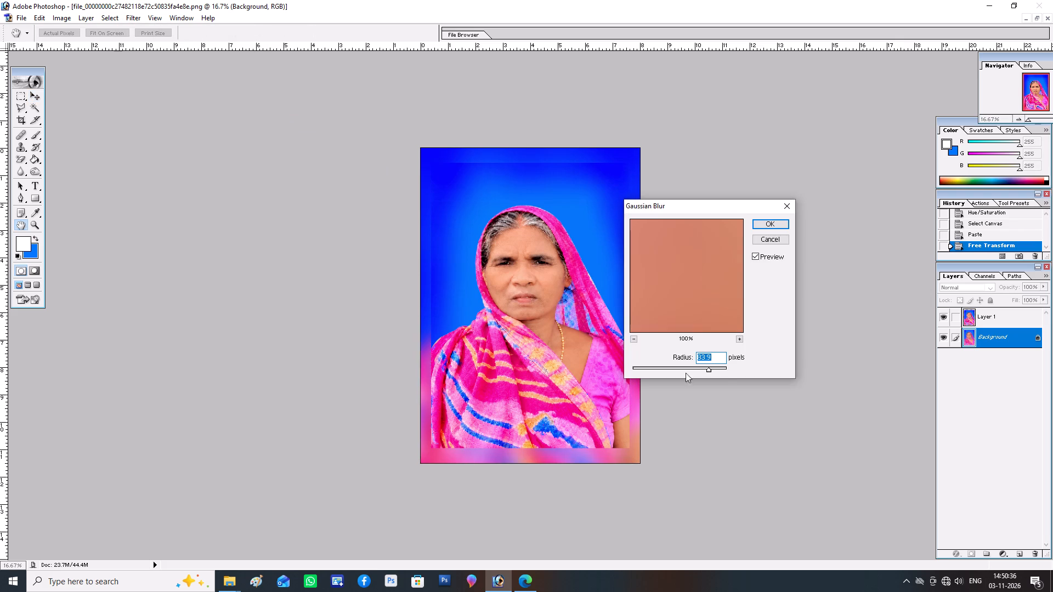
key(Return)
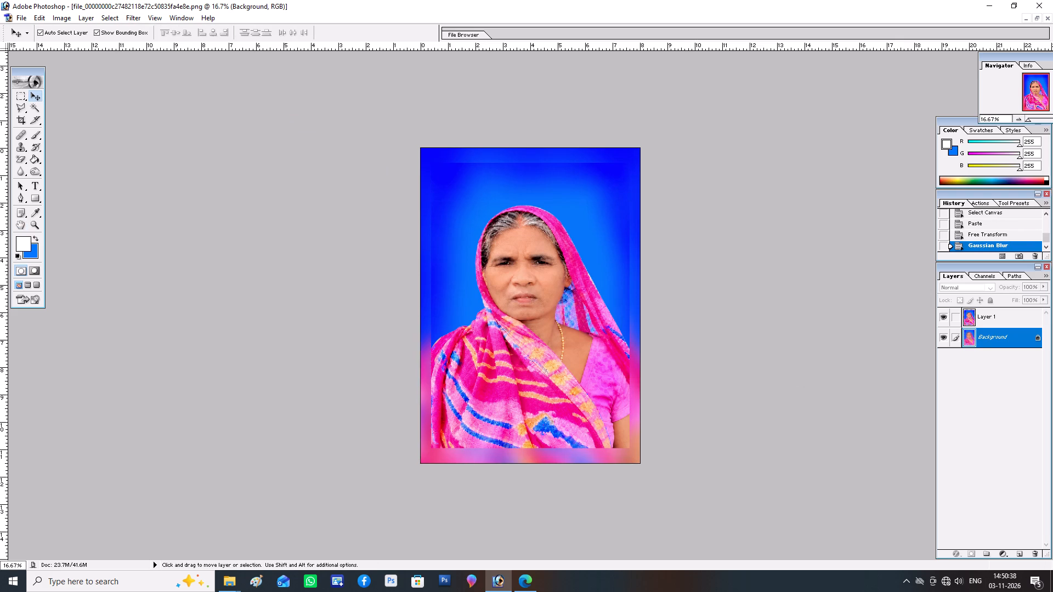
Stroke the reduced portrait layer's edge with an 18 px white line, centred, in Normal mode at 100% opacity.
key(v)
click(539, 276)
key(alt+e)
key(alt+s)
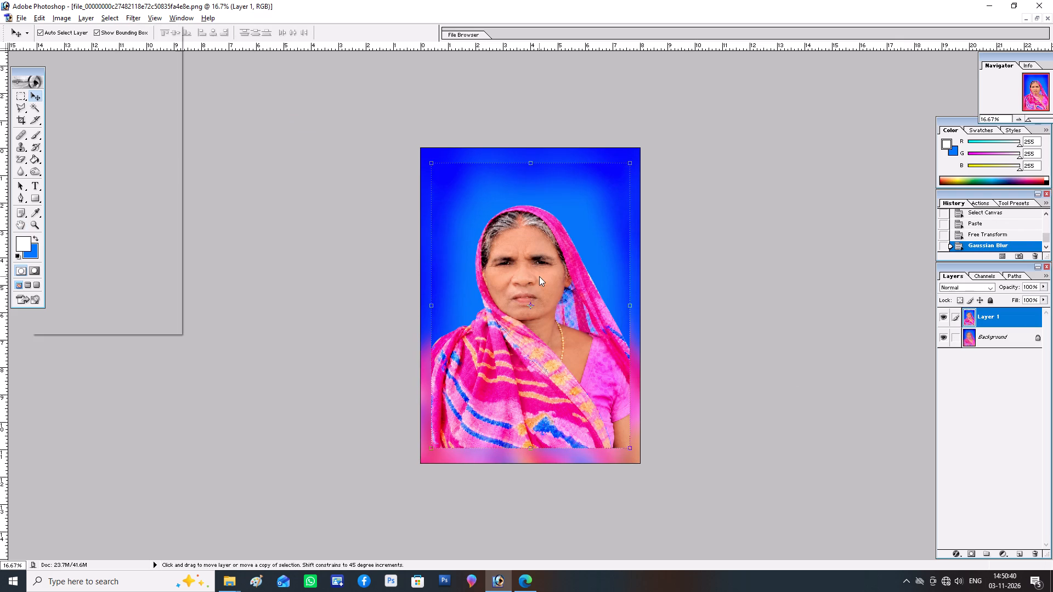
click(491, 264)
key(Return)
key(Return)
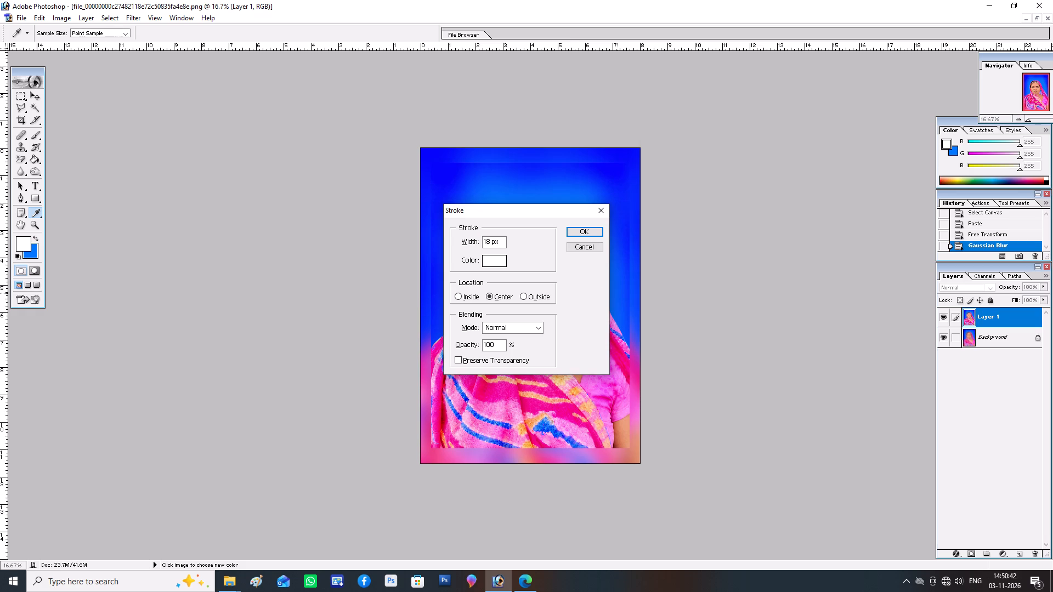
key(Return)
key(Return)
click(586, 236)
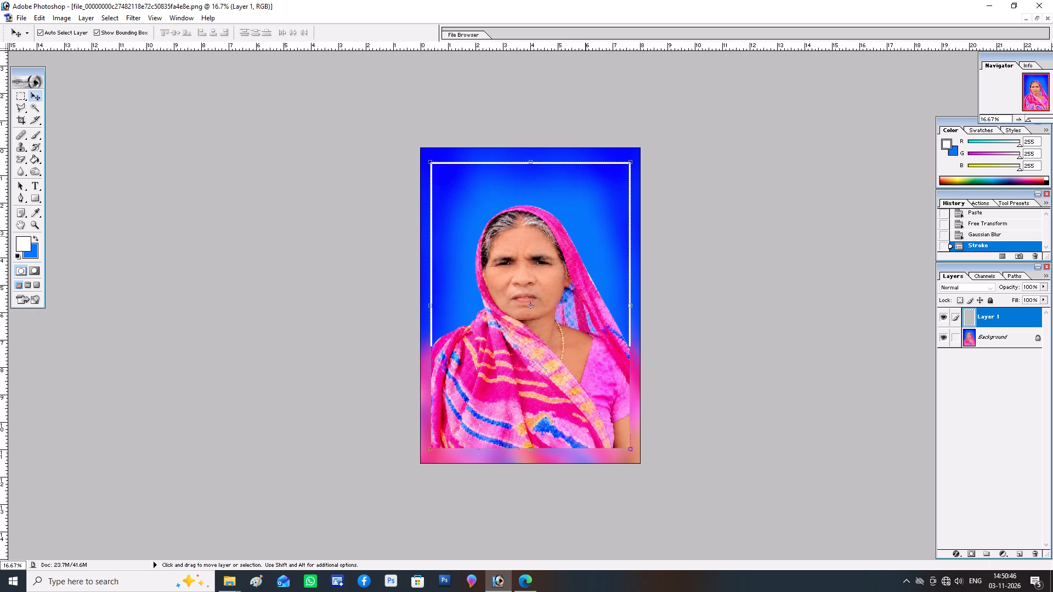
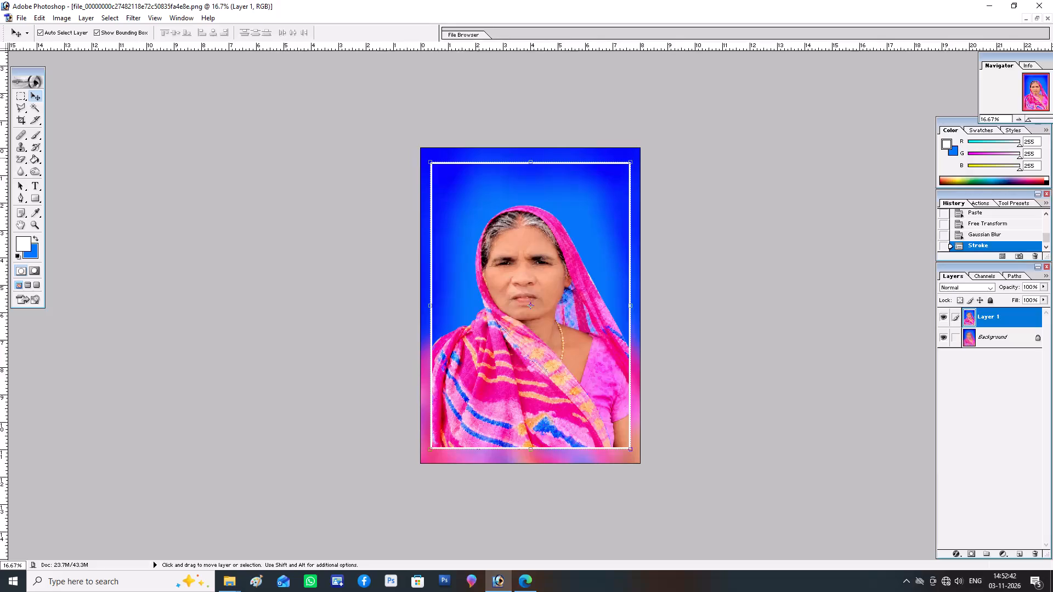
Switch to the Untitled-1 document with the two Hindi invitation cards and print it on the HP LaserJet M1005 (Copy 1), keeping 50 copies.
click(1039, 16)
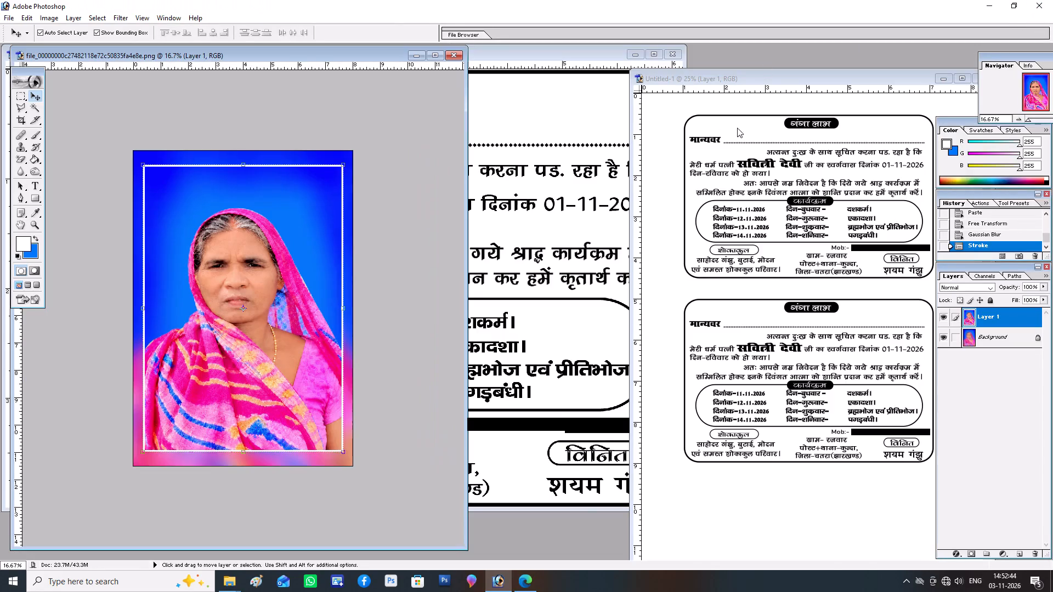
click(734, 76)
key(ctrl+p)
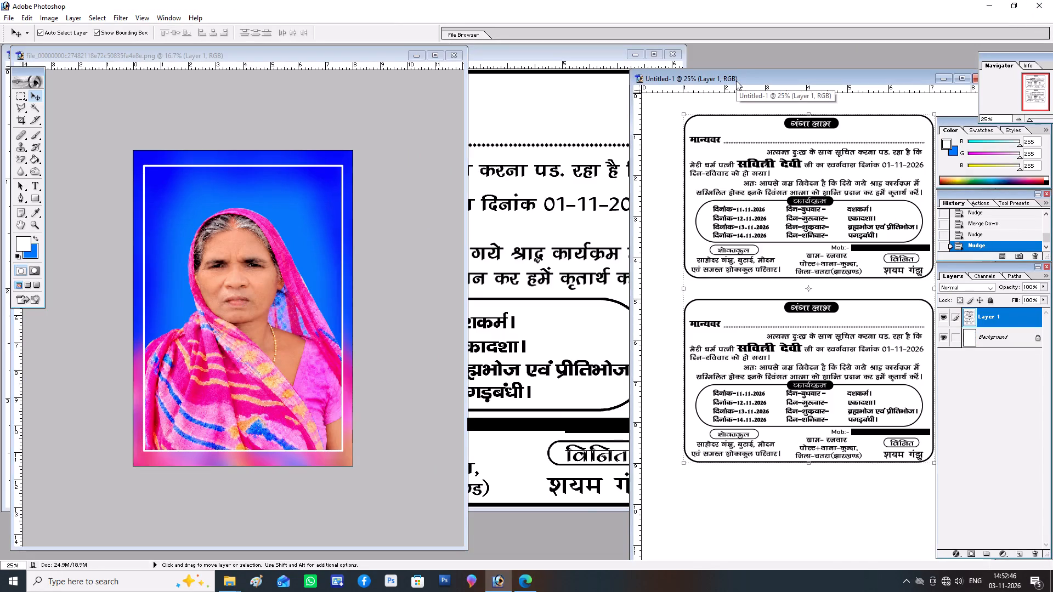
key(Return)
key(Return)
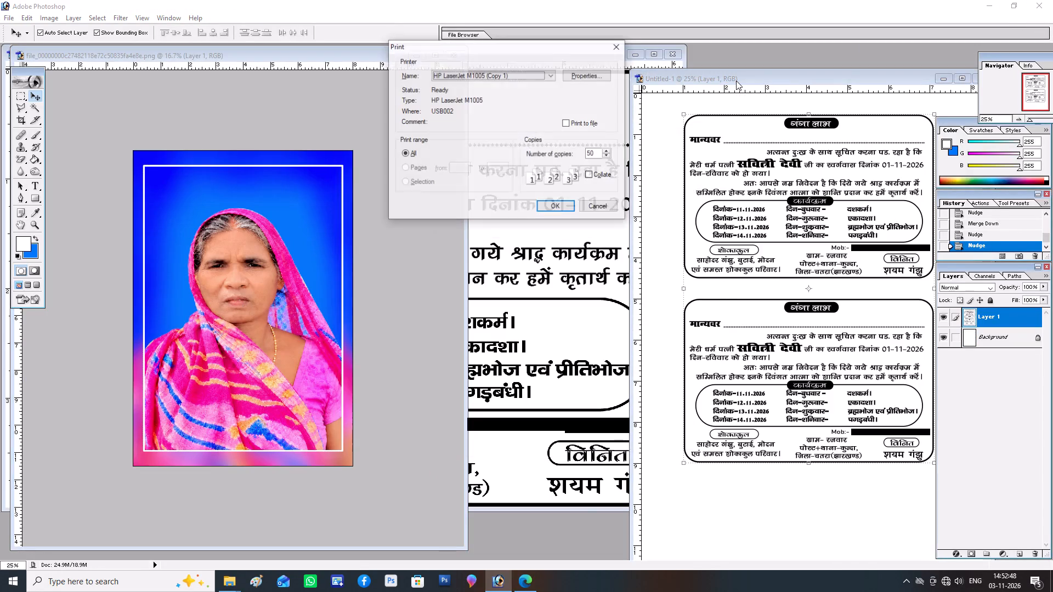
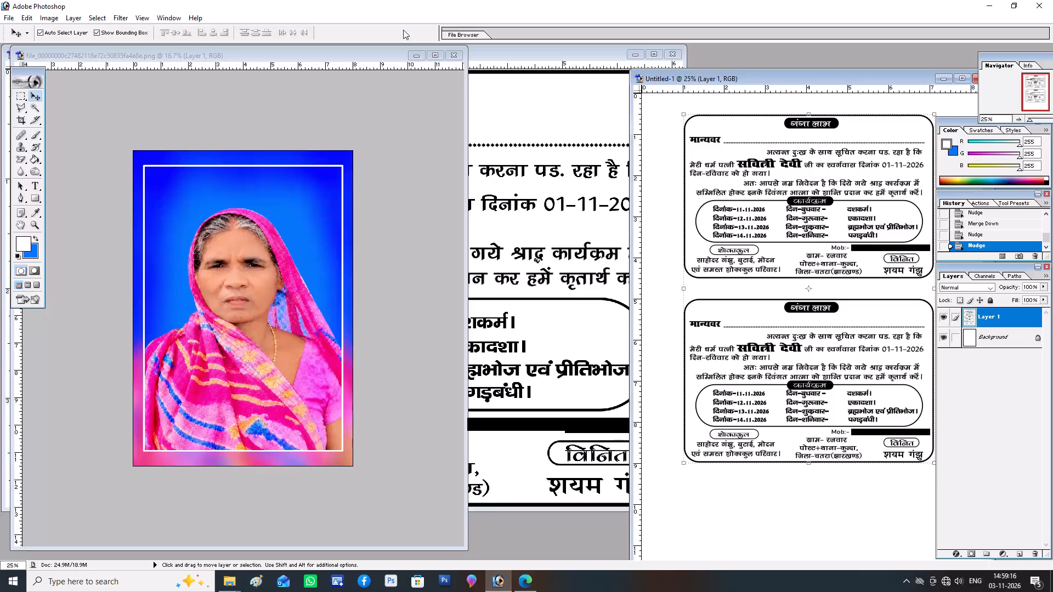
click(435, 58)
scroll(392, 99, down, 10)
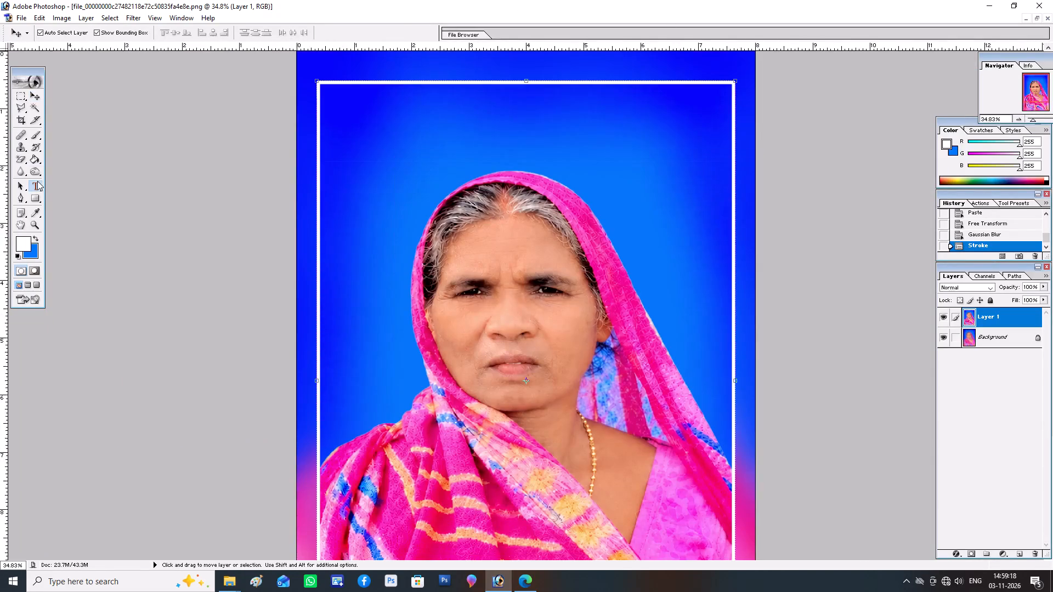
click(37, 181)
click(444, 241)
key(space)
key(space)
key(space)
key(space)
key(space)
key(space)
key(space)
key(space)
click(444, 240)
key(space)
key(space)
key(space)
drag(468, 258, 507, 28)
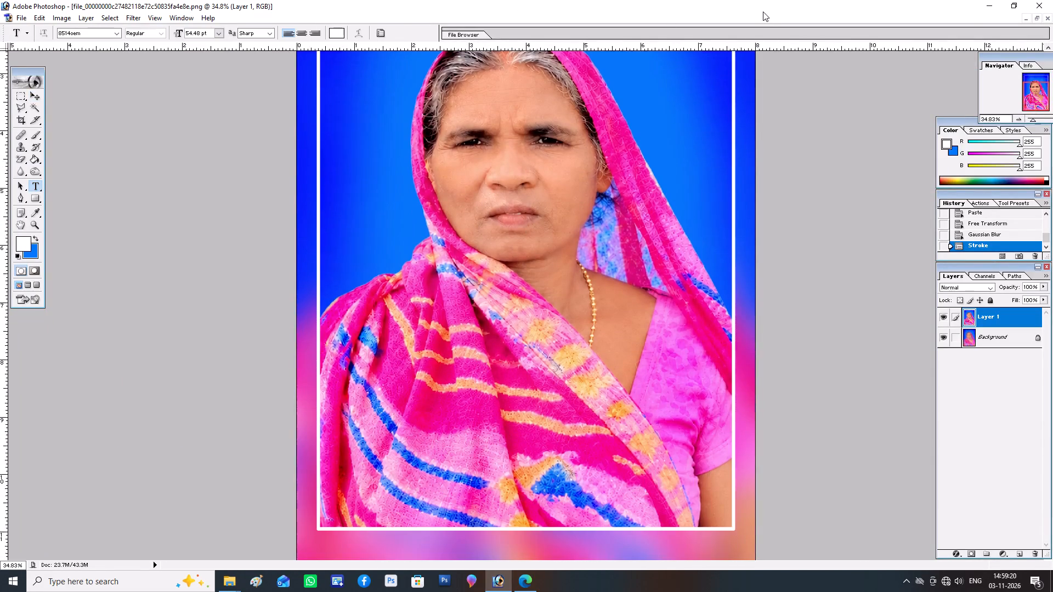
Open the PSD portrait of the woman in the green veil from the desktop in Photoshop.
click(987, 7)
right_click(268, 143)
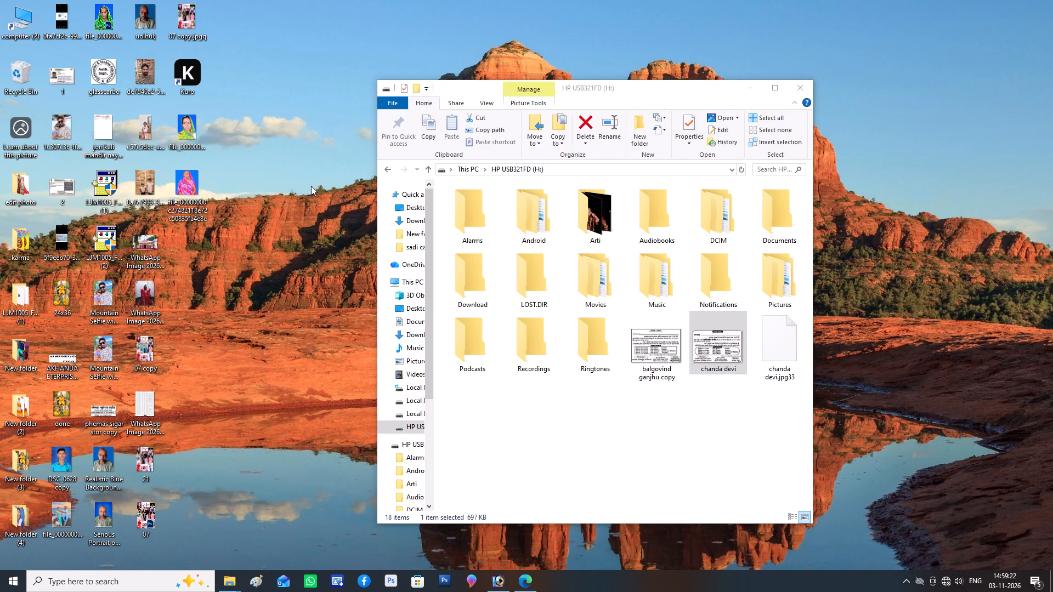
click(310, 179)
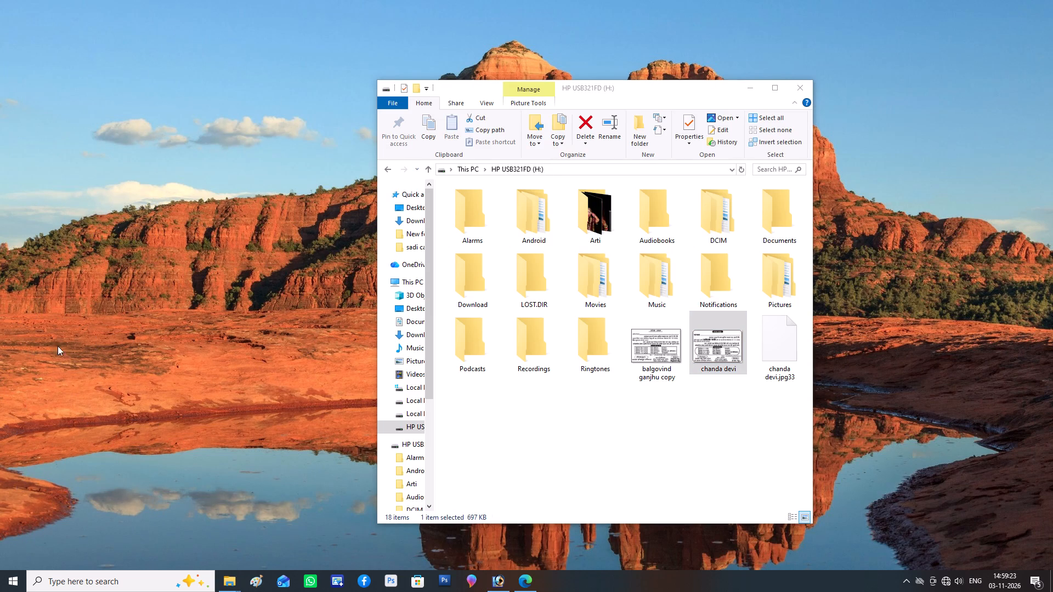
right_click(308, 217)
click(329, 248)
right_click(299, 234)
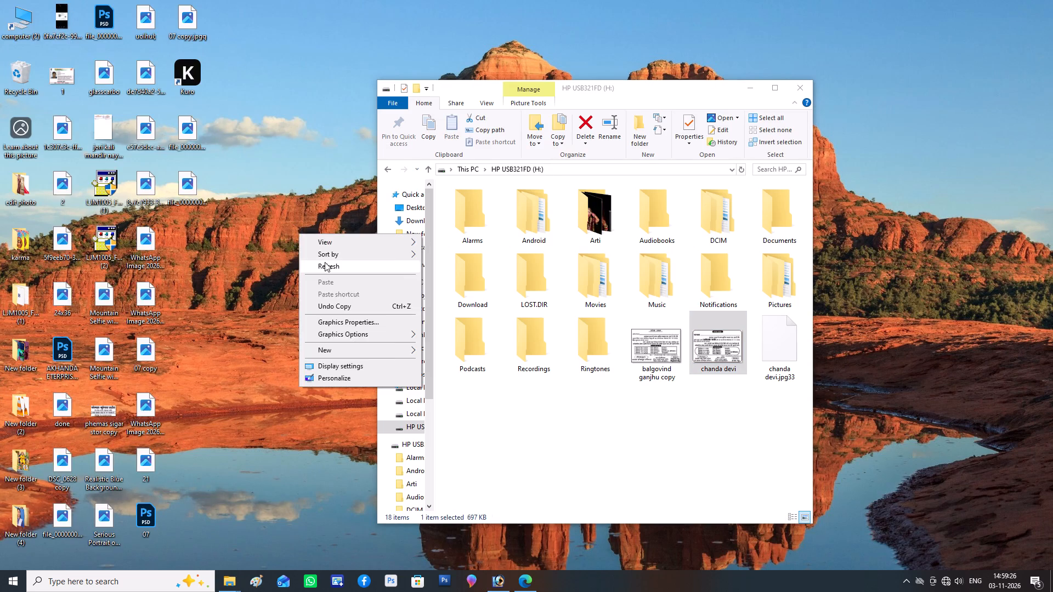
click(325, 262)
click(749, 89)
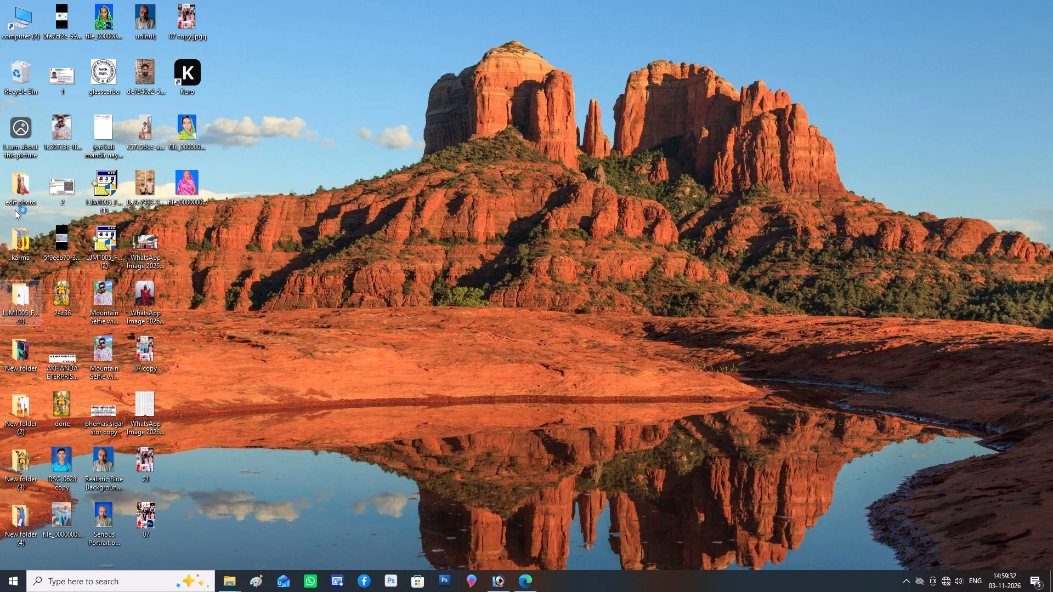
right_click(332, 223)
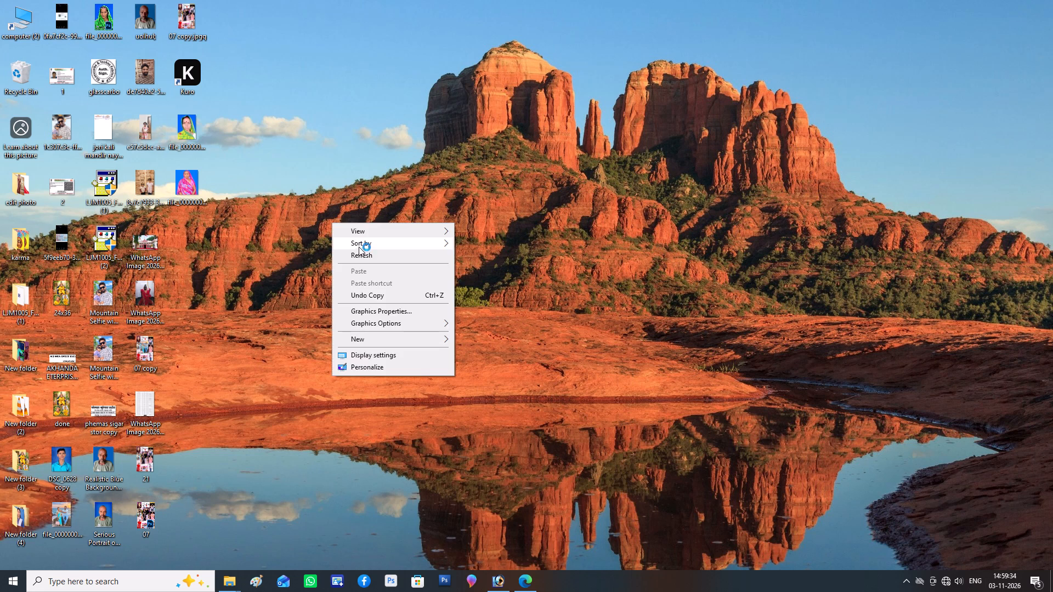
click(360, 258)
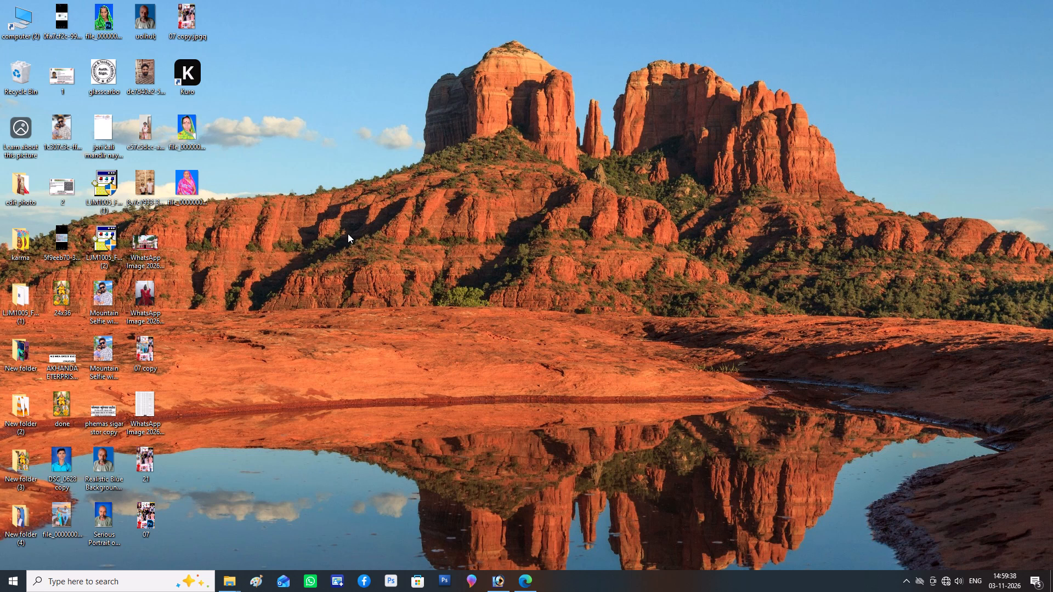
right_click(330, 220)
click(356, 252)
drag(105, 22, 499, 584)
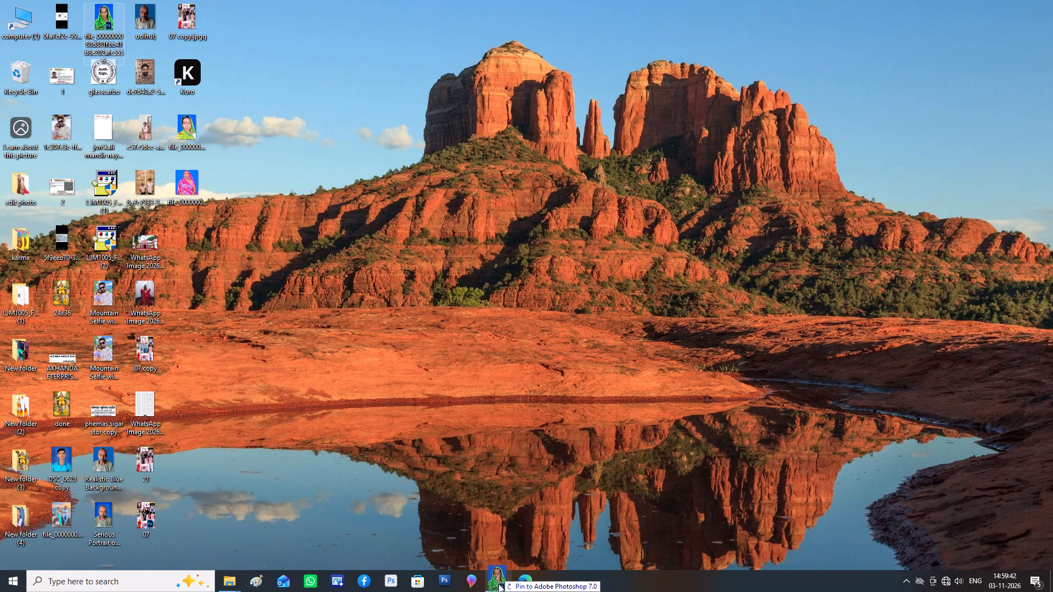
drag(499, 584, 499, 453)
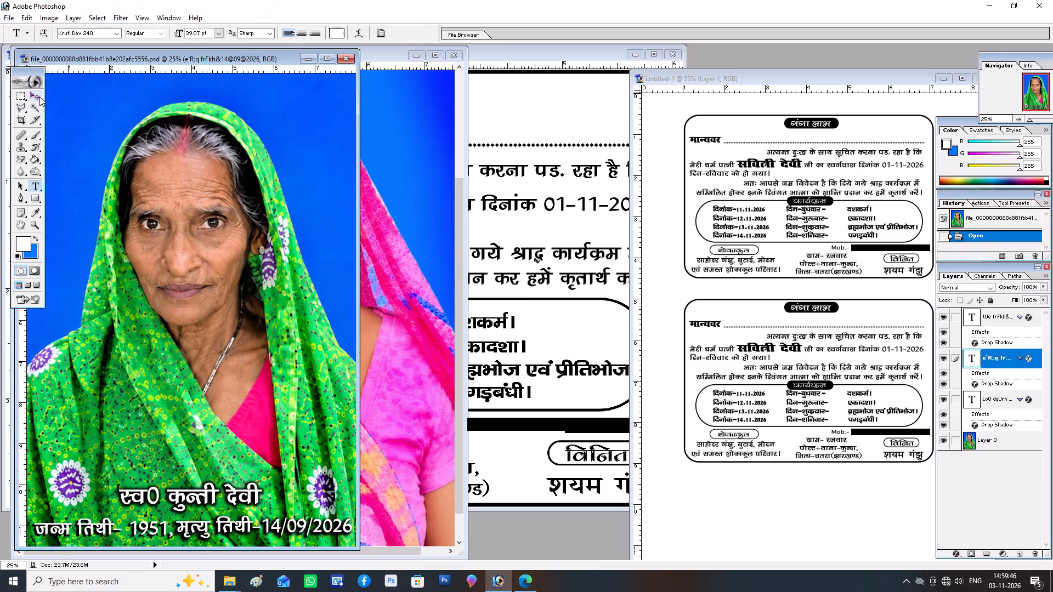
Copy the Hindi name caption layer from the green-veil portrait into the pink-veil portrait document.
click(39, 96)
click(236, 259)
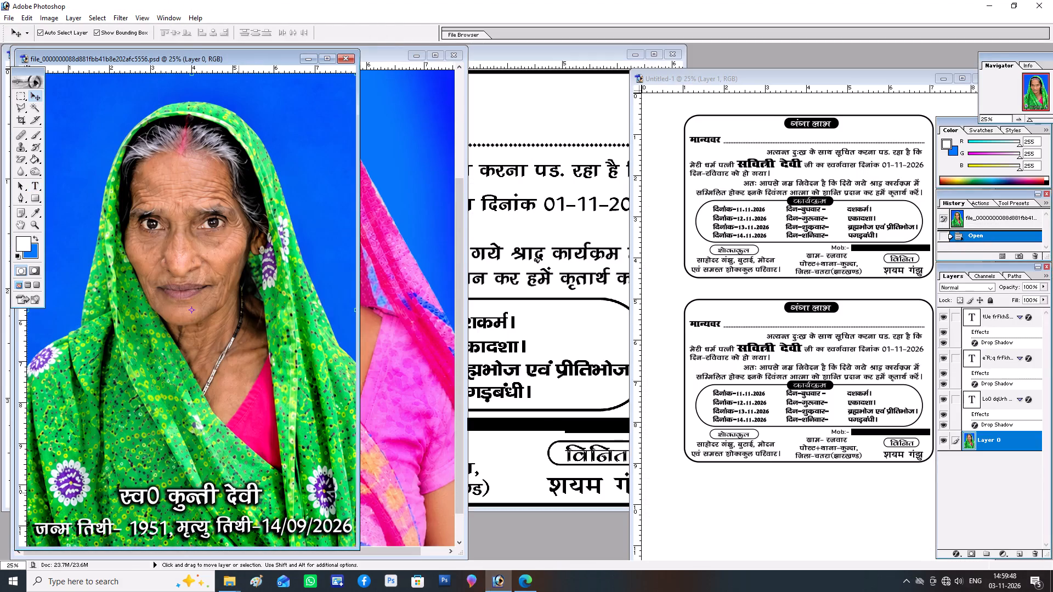
click(239, 493)
double_click(239, 492)
triple_click(240, 491)
drag(240, 491, 254, 494)
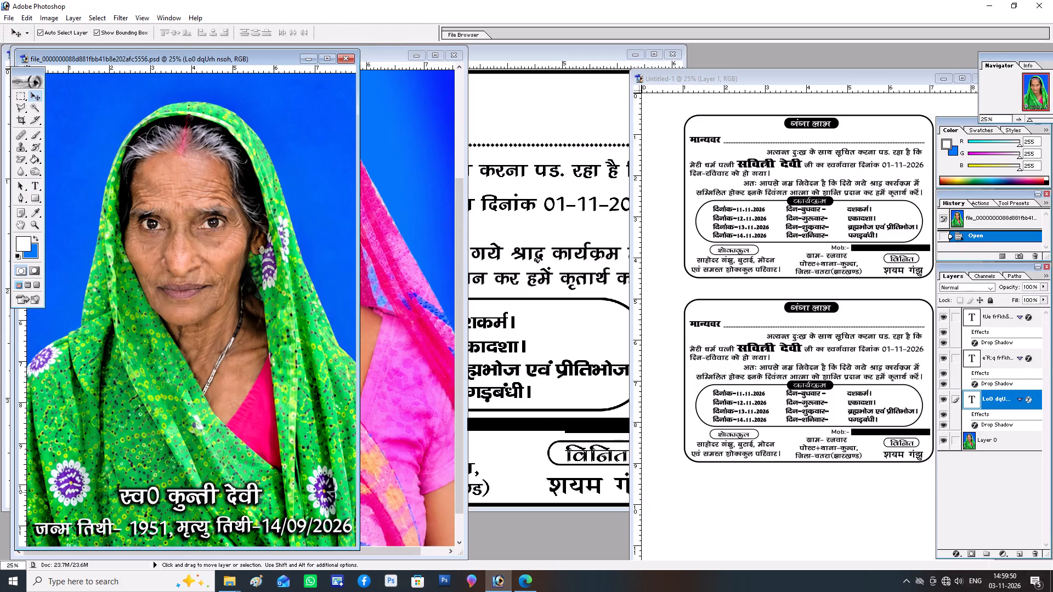
drag(254, 494, 409, 460)
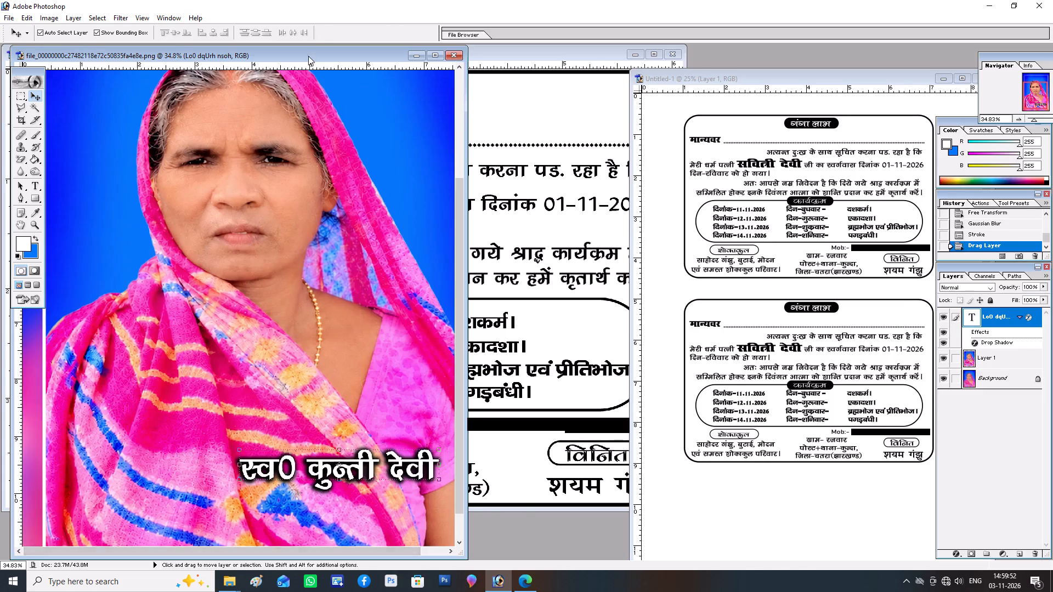
Copy the Hindi death-date caption layer from the green-veil portrait into the pink-veil portrait, placing both documents side by side.
drag(308, 54, 738, 58)
click(247, 524)
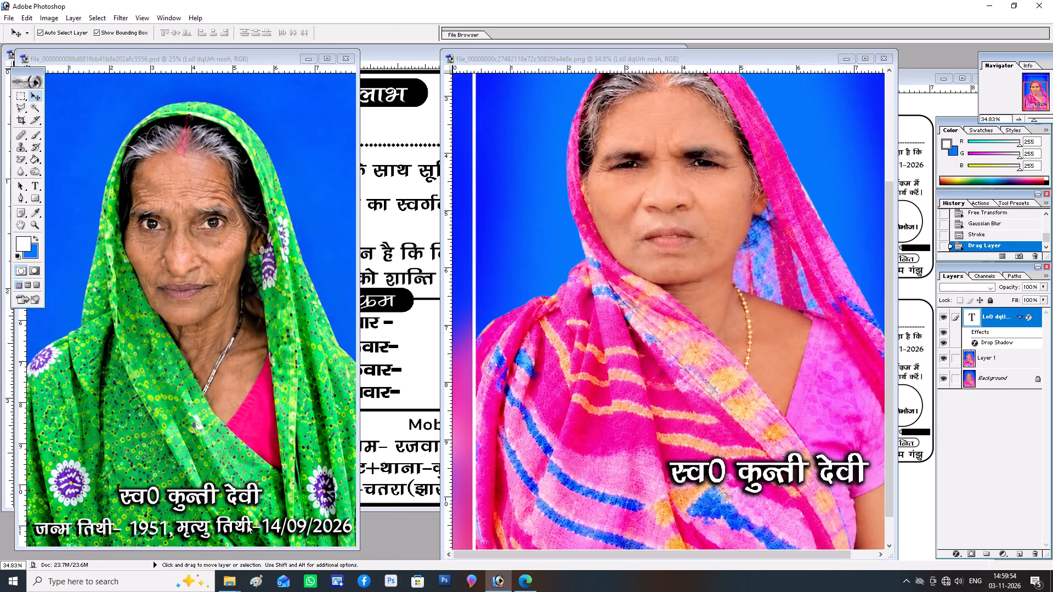
double_click(250, 524)
drag(250, 524, 680, 406)
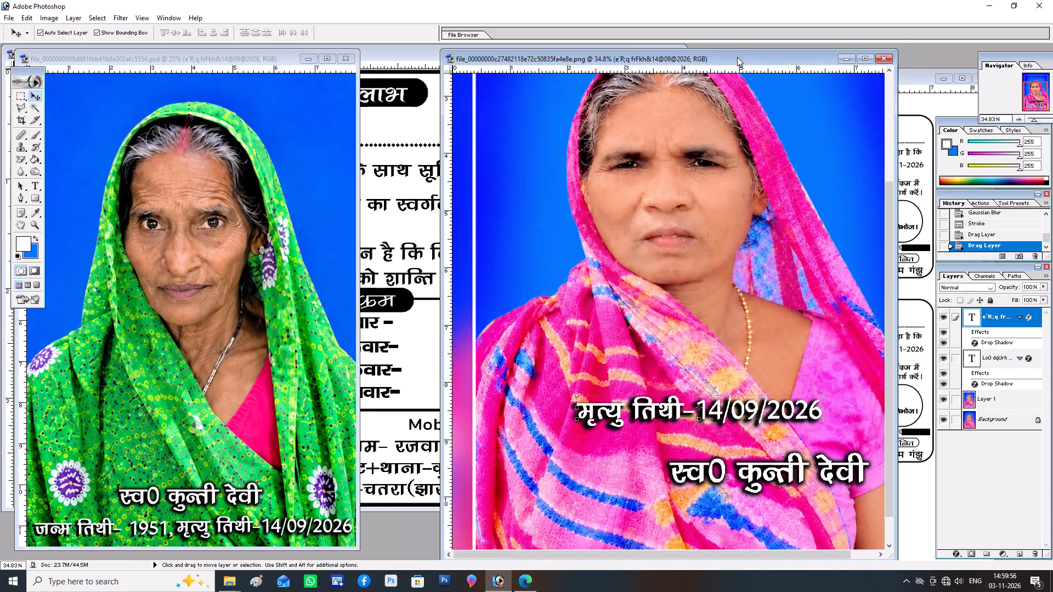
Stack the name caption above the death-date caption near the bottom of the pink-veil portrait, inside the white frame.
double_click(737, 57)
click(567, 445)
drag(567, 445, 558, 446)
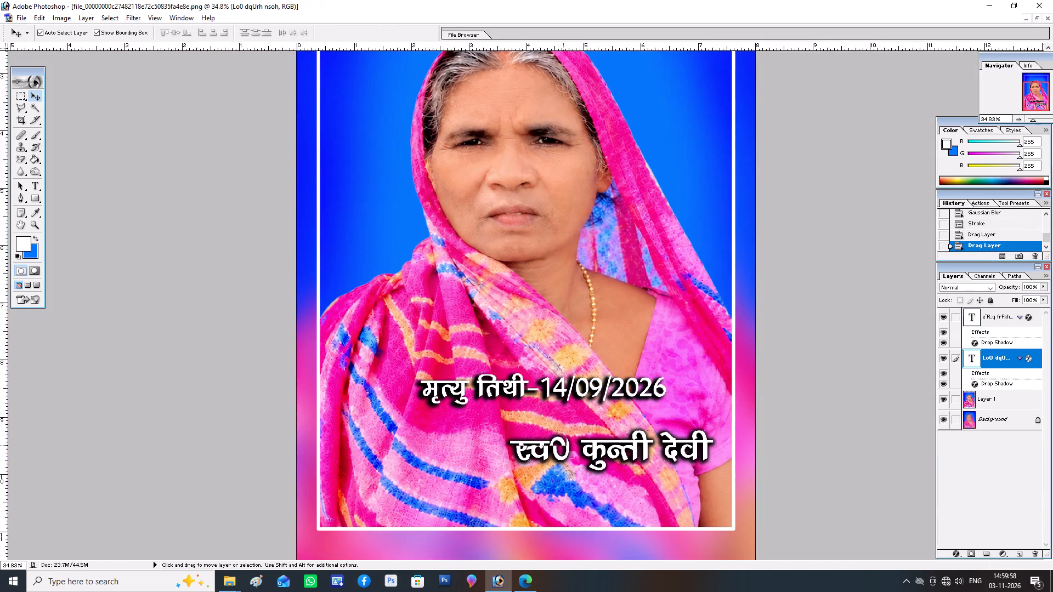
drag(558, 446, 486, 432)
click(511, 386)
drag(513, 385, 509, 468)
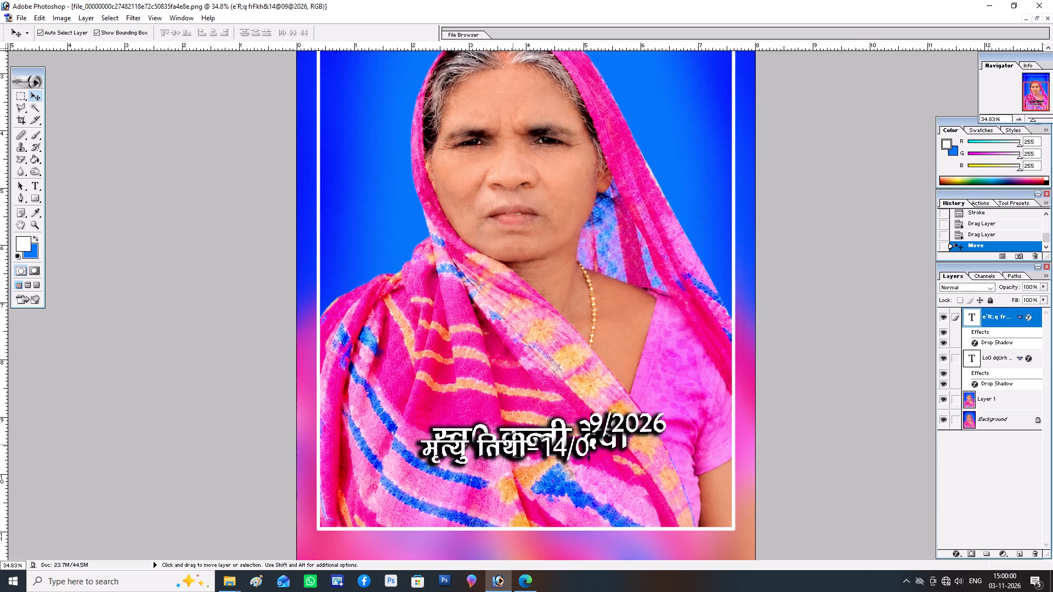
drag(509, 468, 504, 496)
click(519, 436)
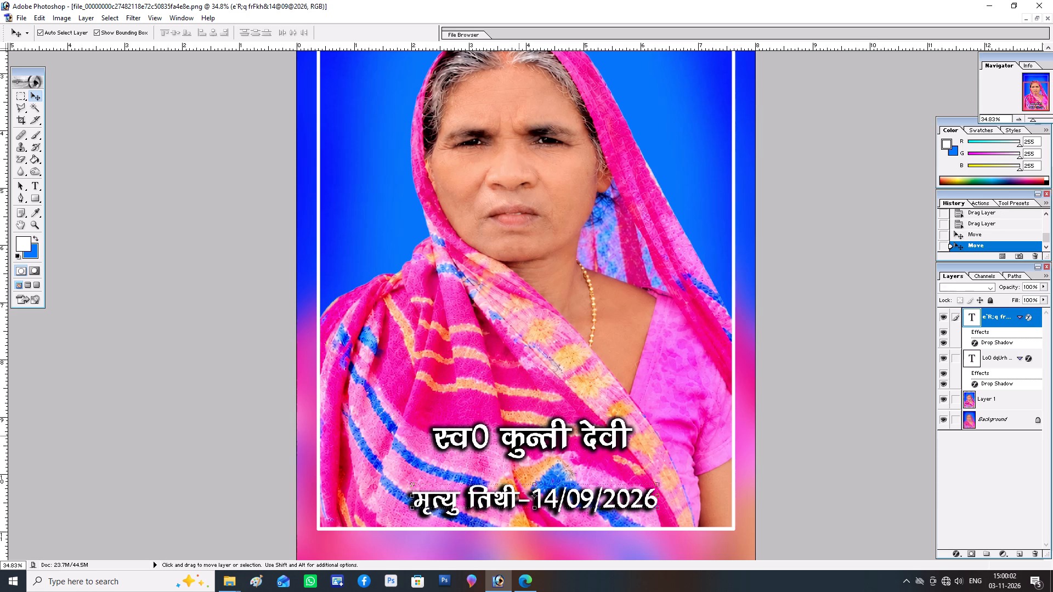
drag(520, 436, 503, 452)
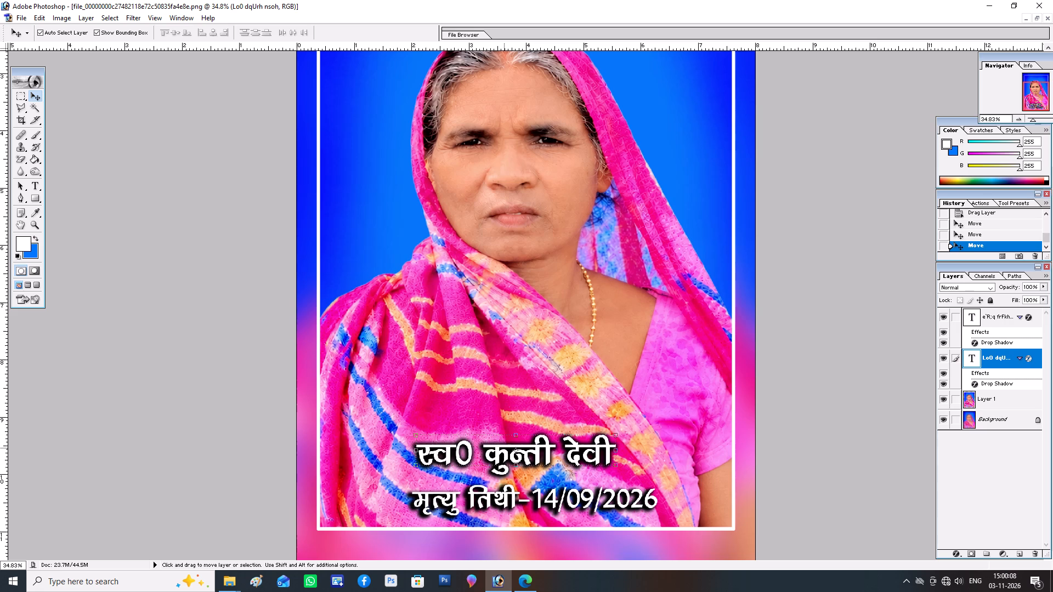
key(Right)
key(Right)
key(Right)
key(Right)
Set the name caption's font size to 40 pt.
click(37, 188)
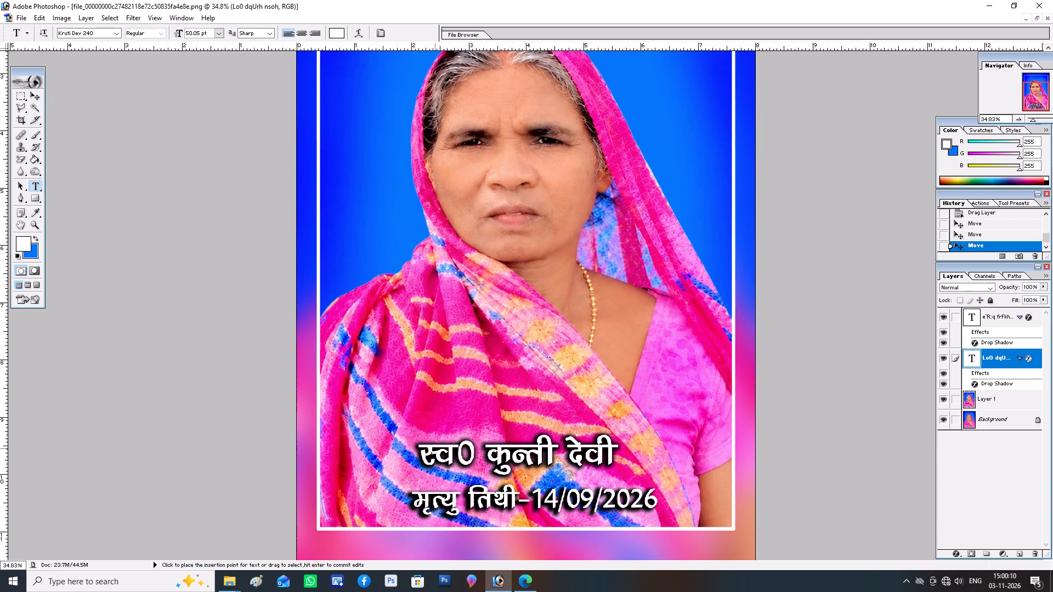
drag(428, 451, 1034, 336)
drag(424, 454, 1052, 303)
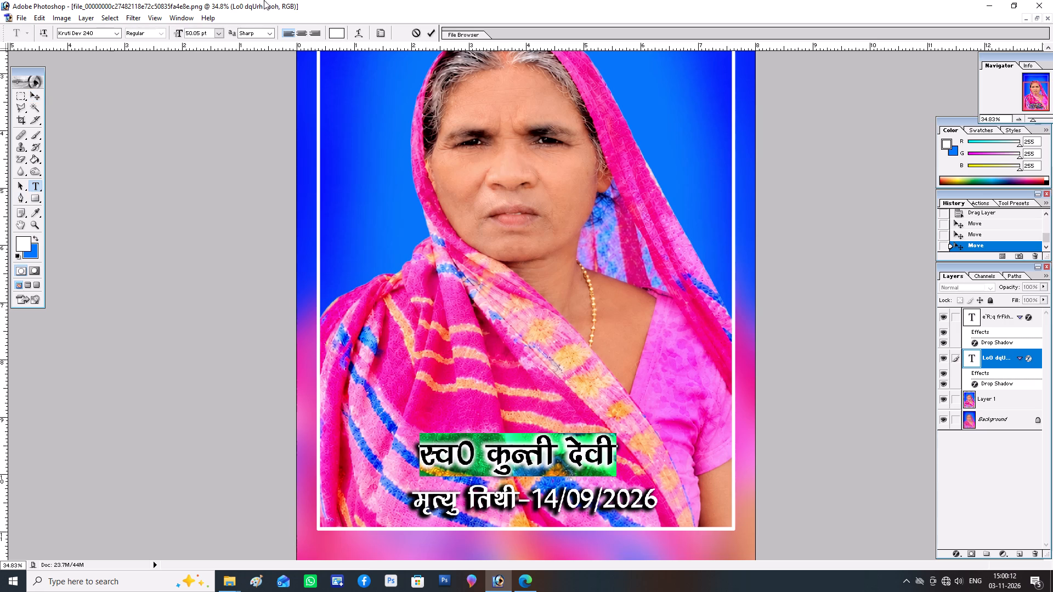
drag(211, 35, 0, 51)
text(40)
key(Return)
key(Return)
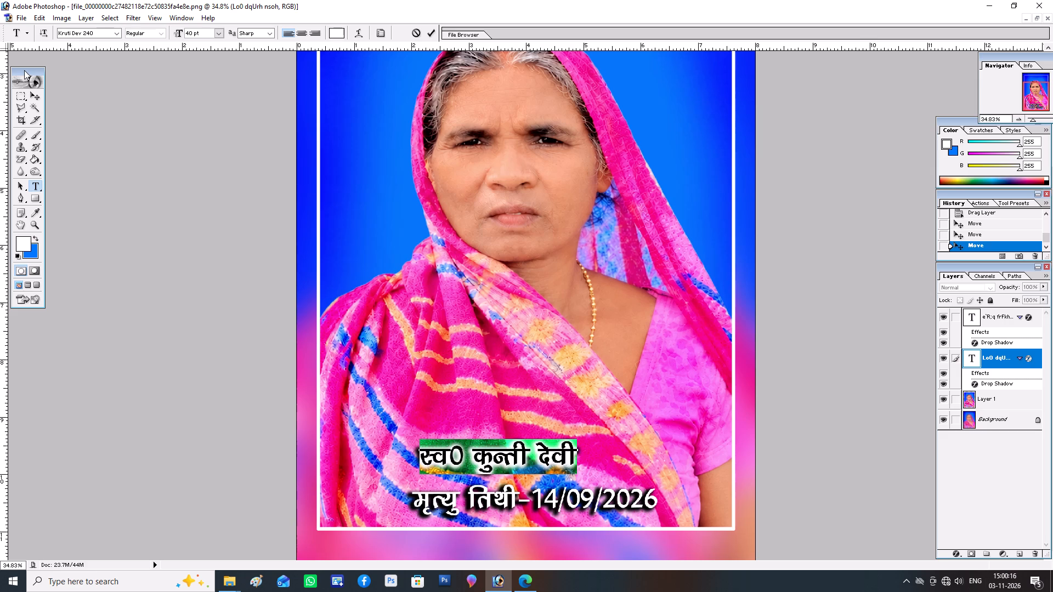
click(37, 95)
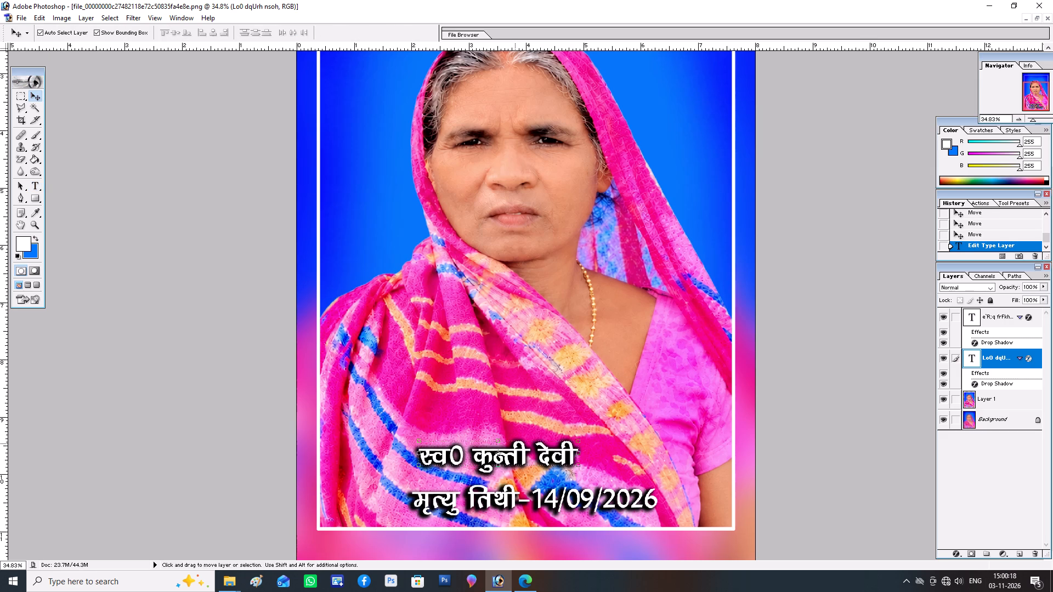
Re-centre the resized name caption and shift the death-date caption slightly beneath it, within the white frame.
drag(514, 443, 539, 442)
click(553, 501)
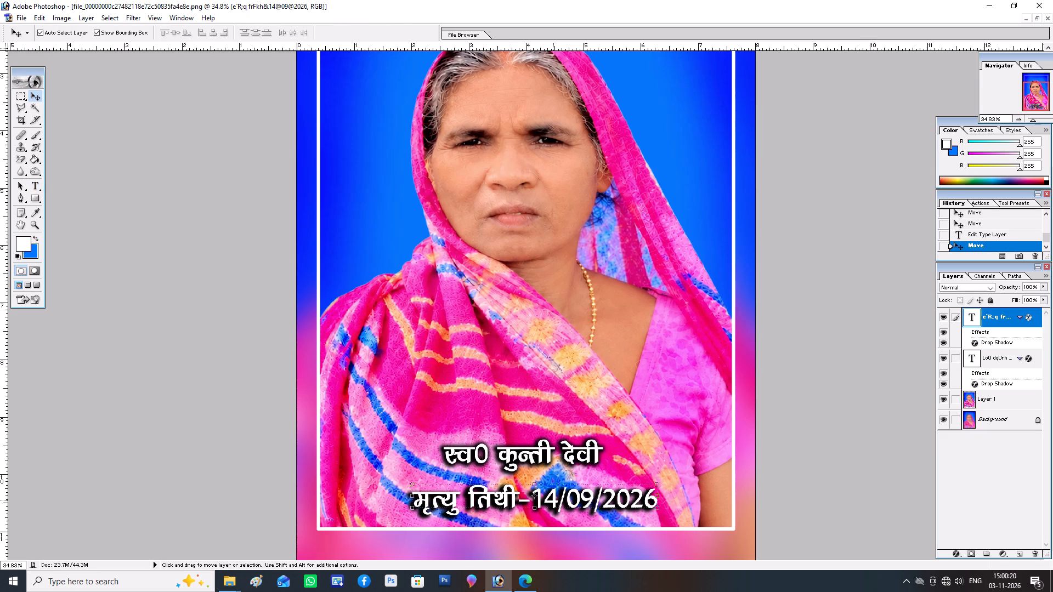
drag(554, 500, 540, 503)
key(Up)
Set the death-date caption's font size to 30 pt.
click(39, 189)
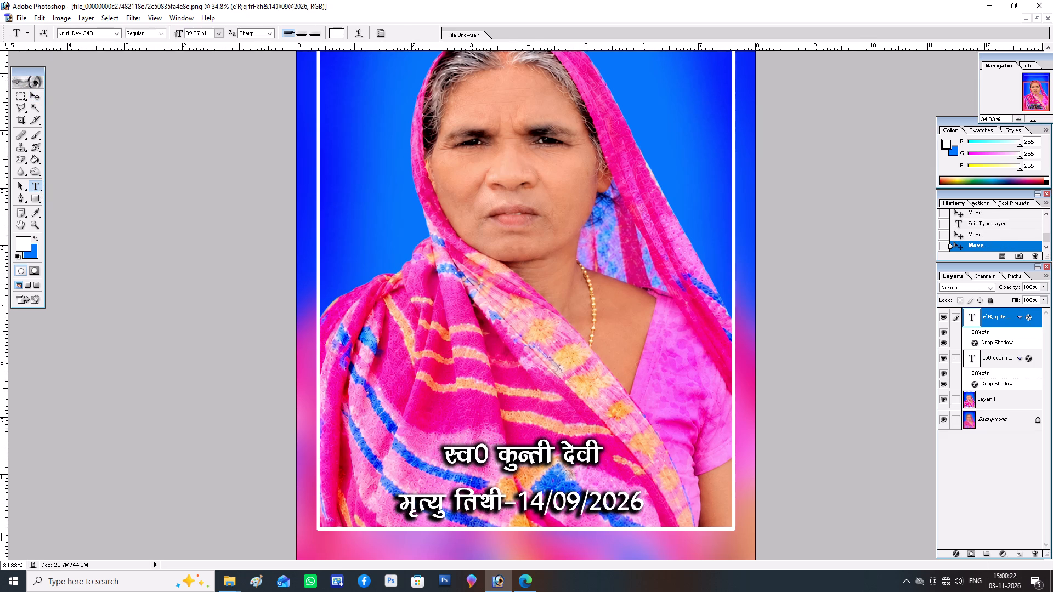
drag(405, 511, 1044, 464)
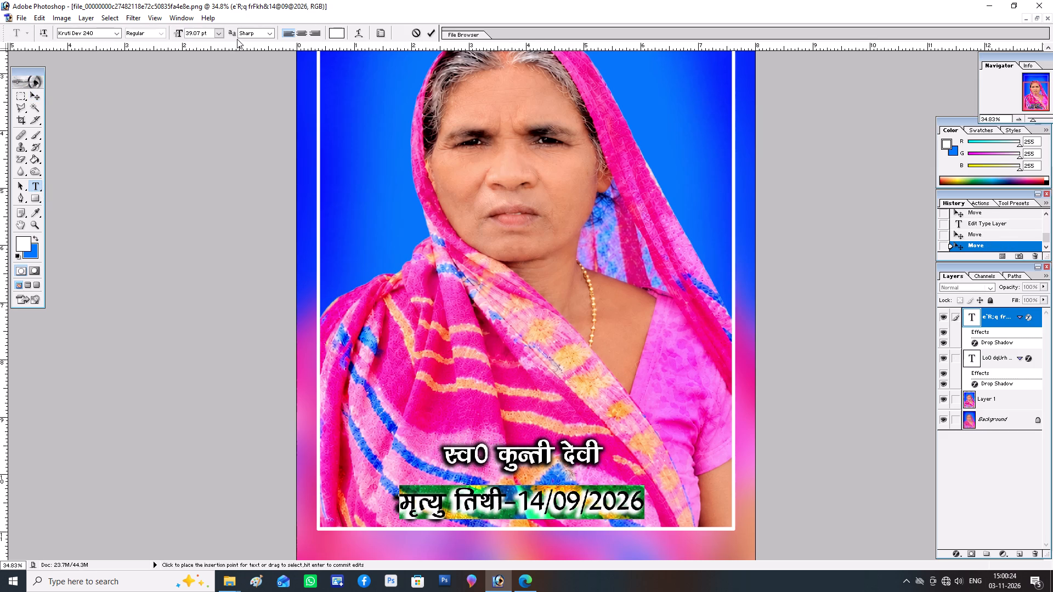
drag(212, 35, 36, 34)
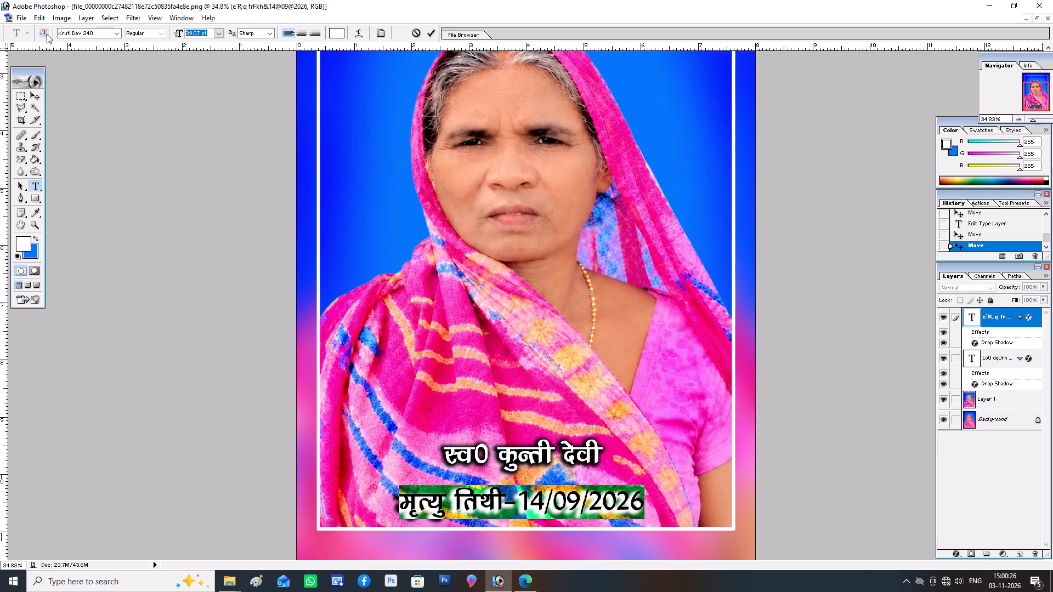
key(2)
key(BackSpace)
text(25)
key(BackSpace)
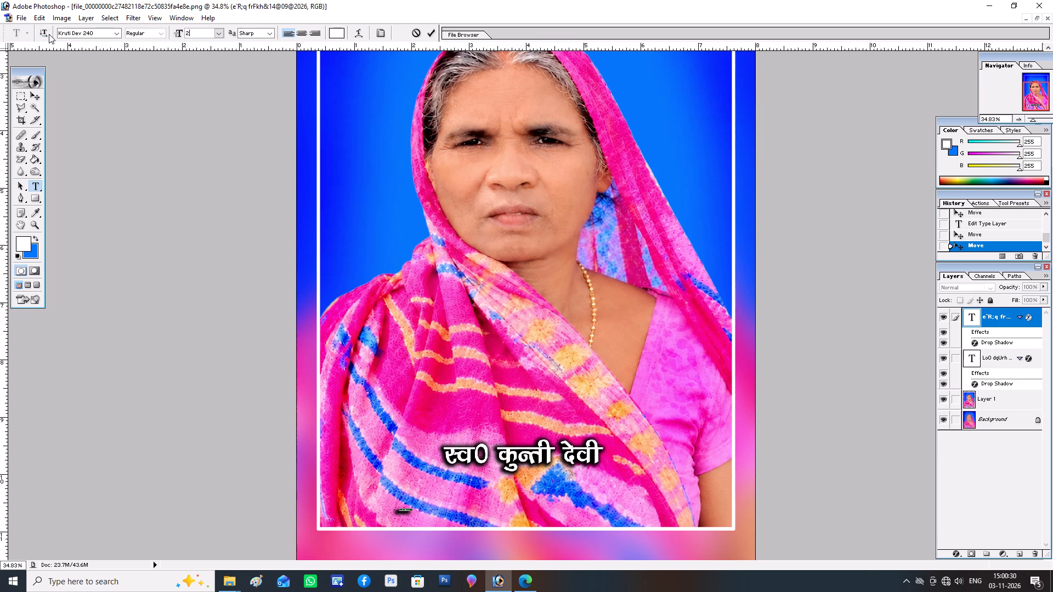
key(BackSpace)
text(30)
key(Return)
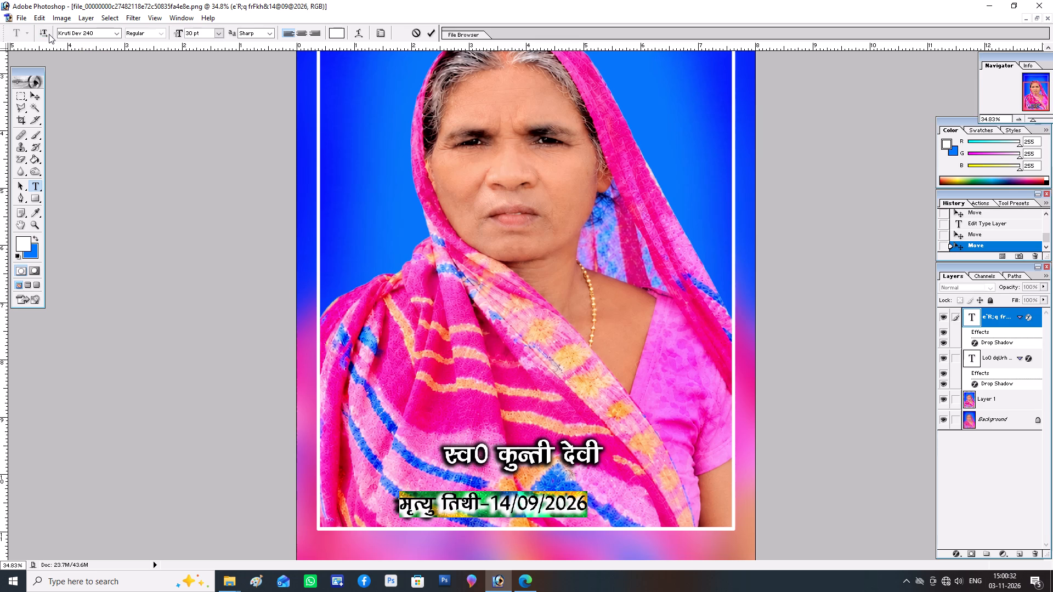
key(Return)
click(34, 92)
Centre the name and death-date captions between the white frame's sides, bringing the name caption closer above the date line.
drag(488, 503, 512, 503)
click(534, 454)
triple_click(534, 453)
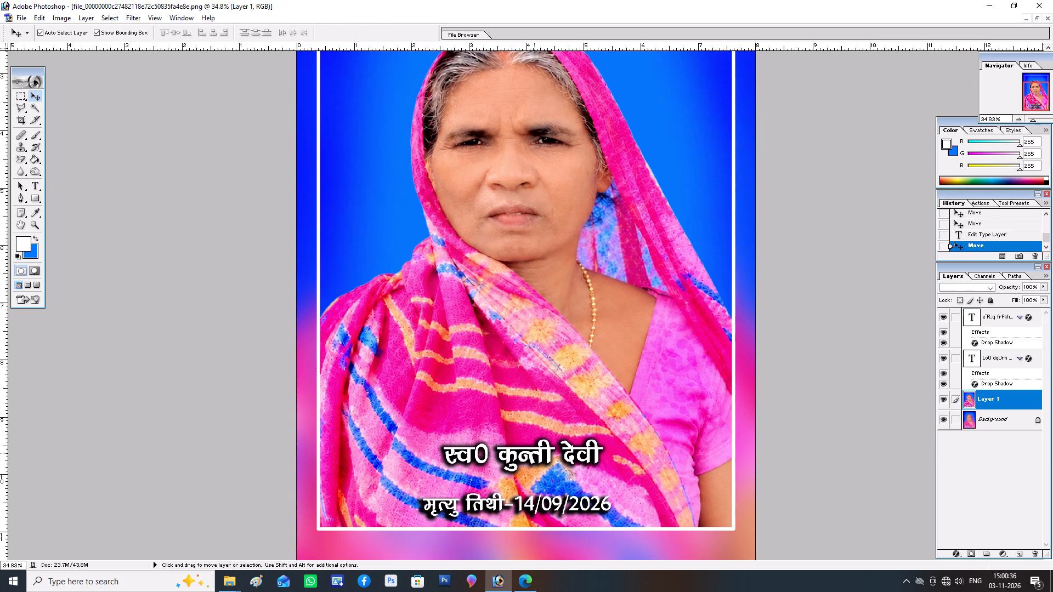
click(537, 452)
drag(537, 452, 536, 464)
triple_click(545, 501)
triple_click(545, 499)
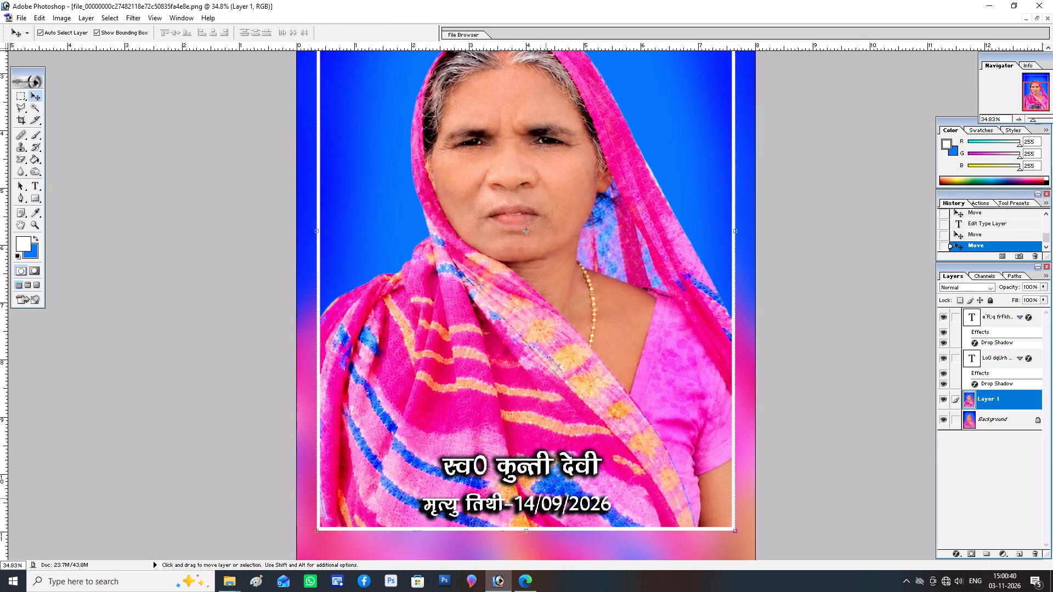
click(546, 498)
drag(546, 498, 554, 500)
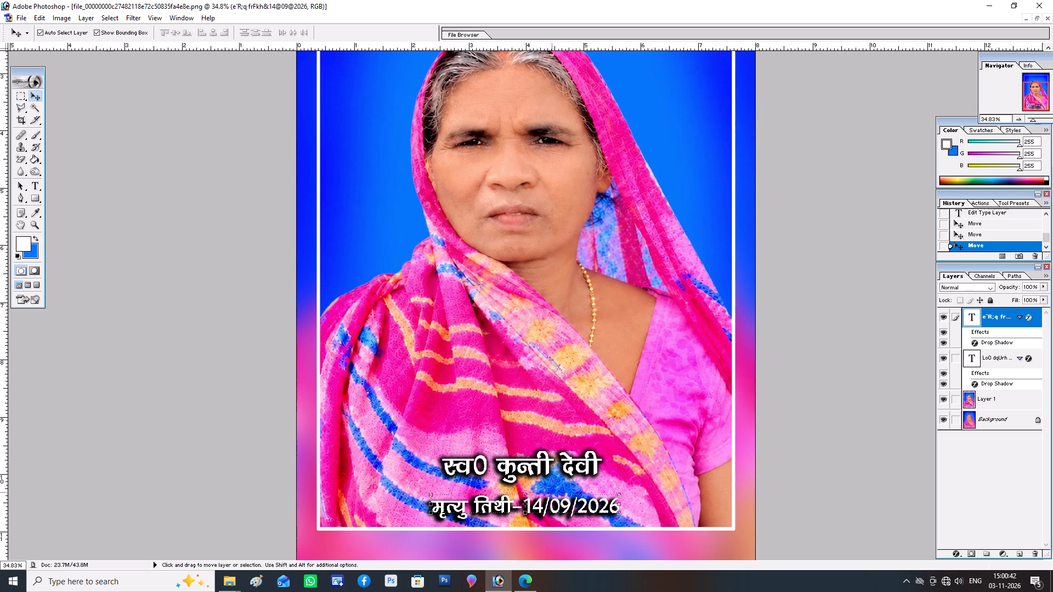
click(542, 465)
triple_click(539, 464)
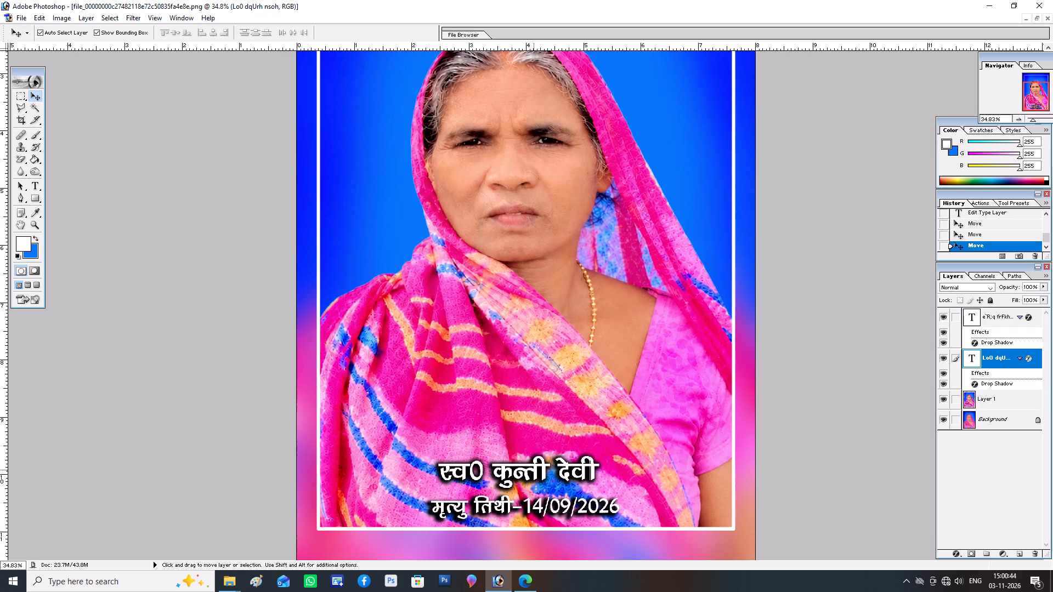
key(Left)
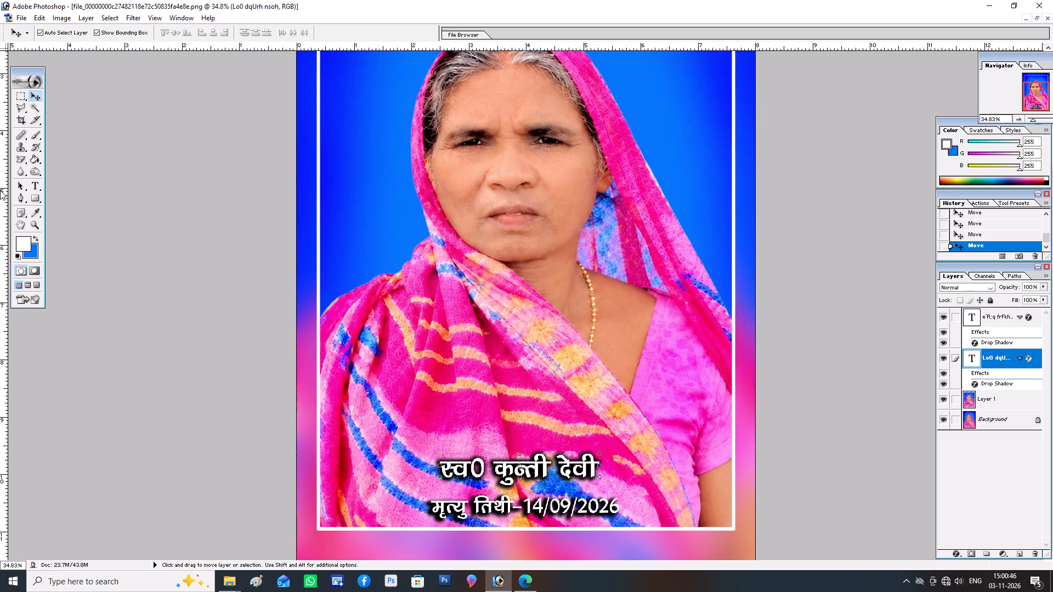
Set the name caption's drop shadow spread to 40% and reduce the shadow size.
click(959, 552)
click(860, 379)
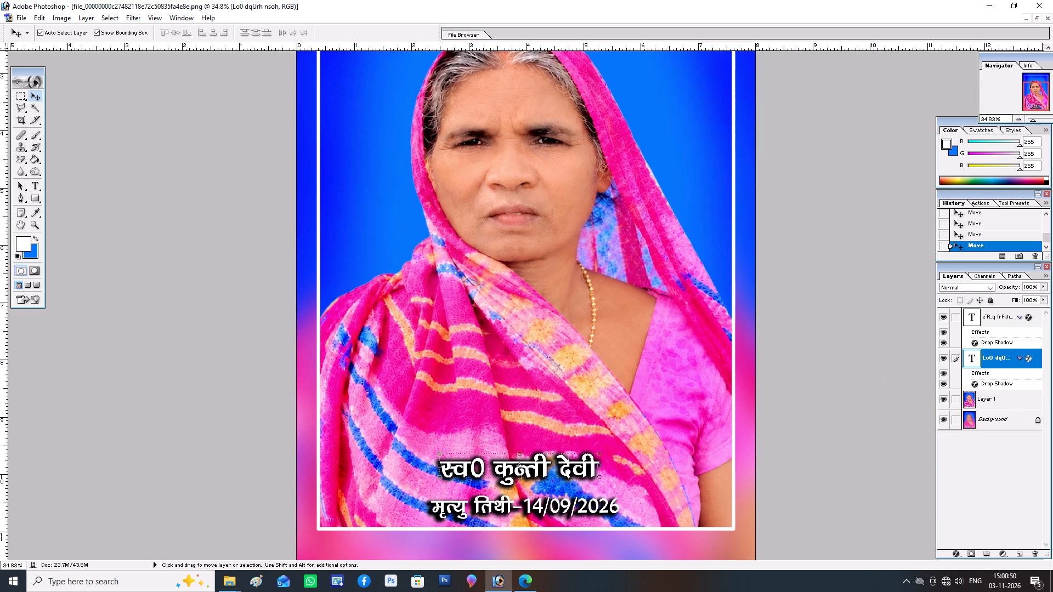
click(992, 343)
double_click(992, 384)
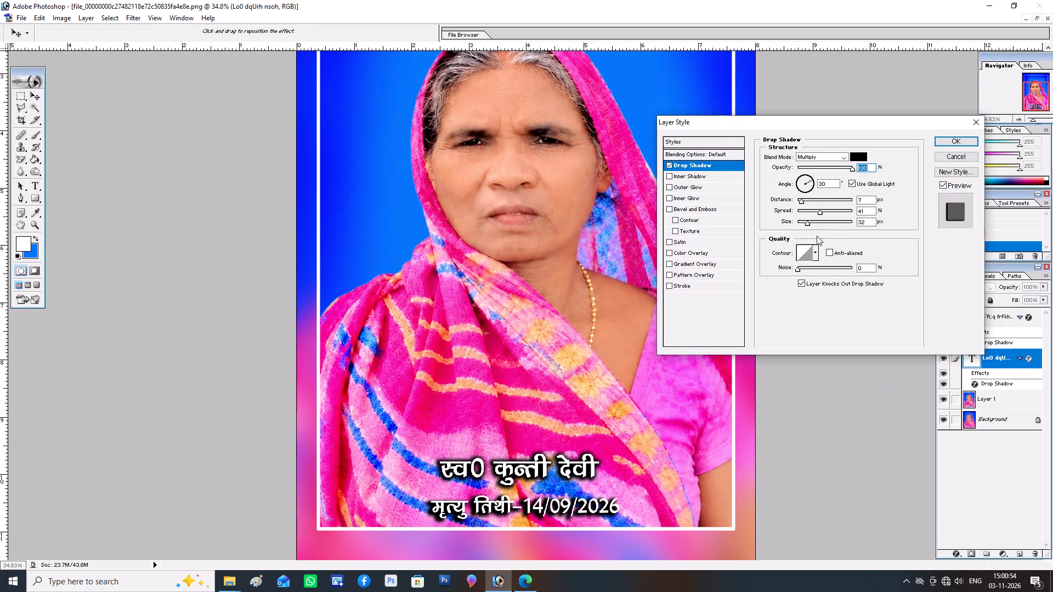
click(815, 213)
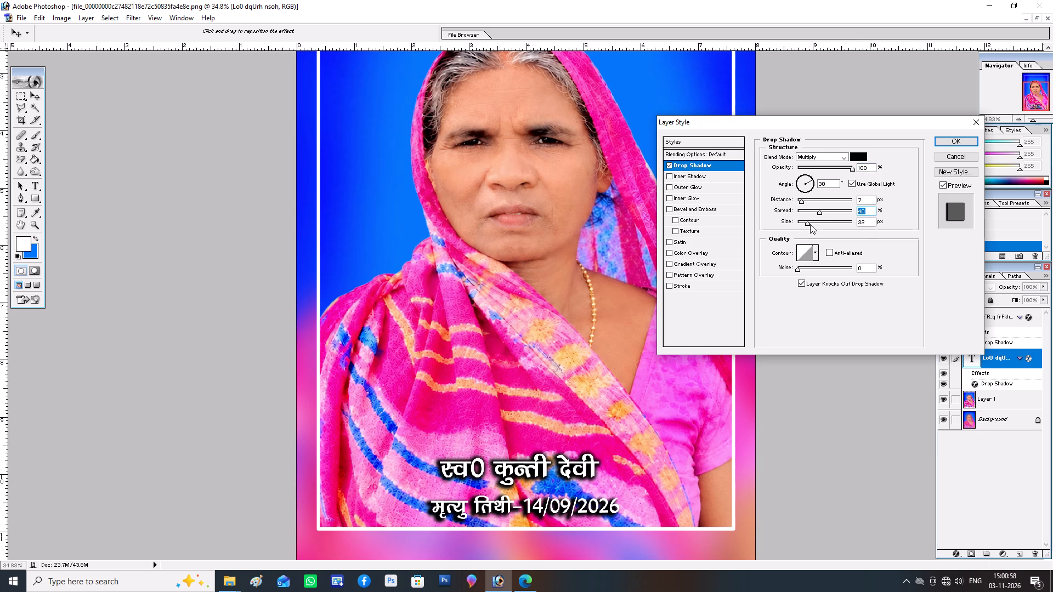
click(807, 224)
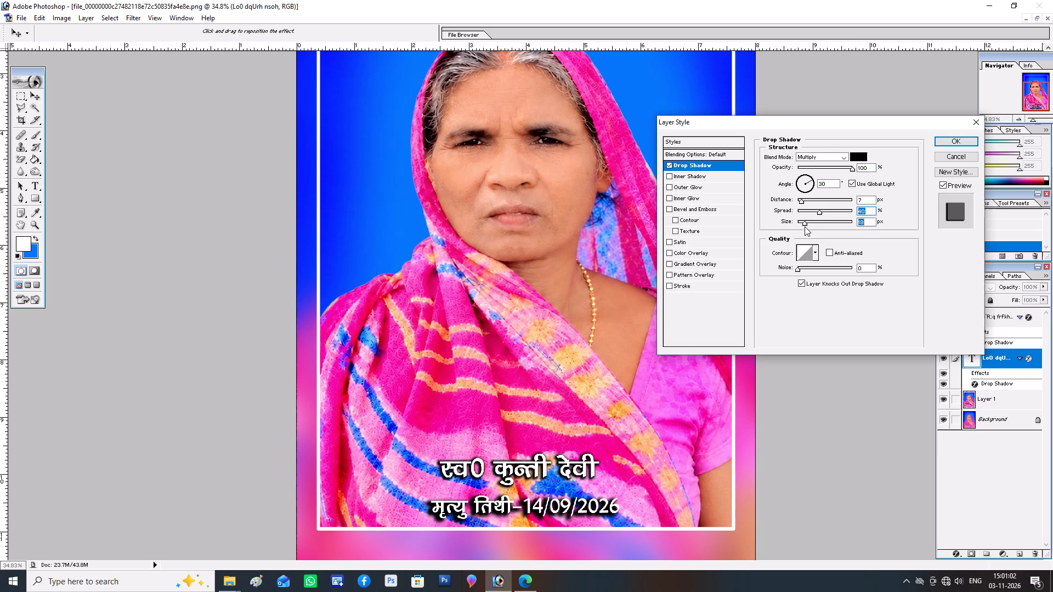
click(805, 223)
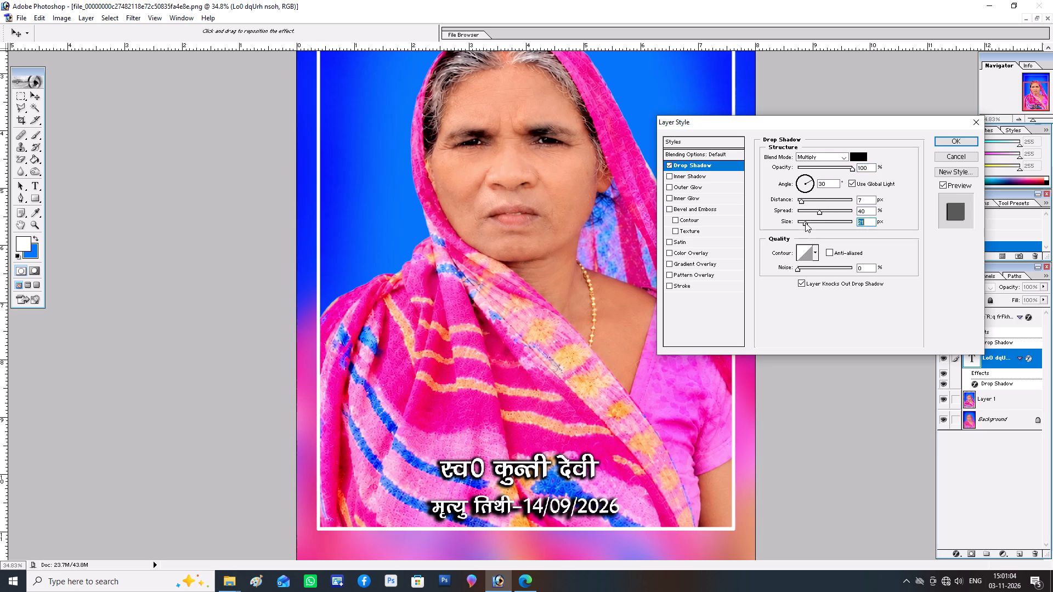
click(961, 138)
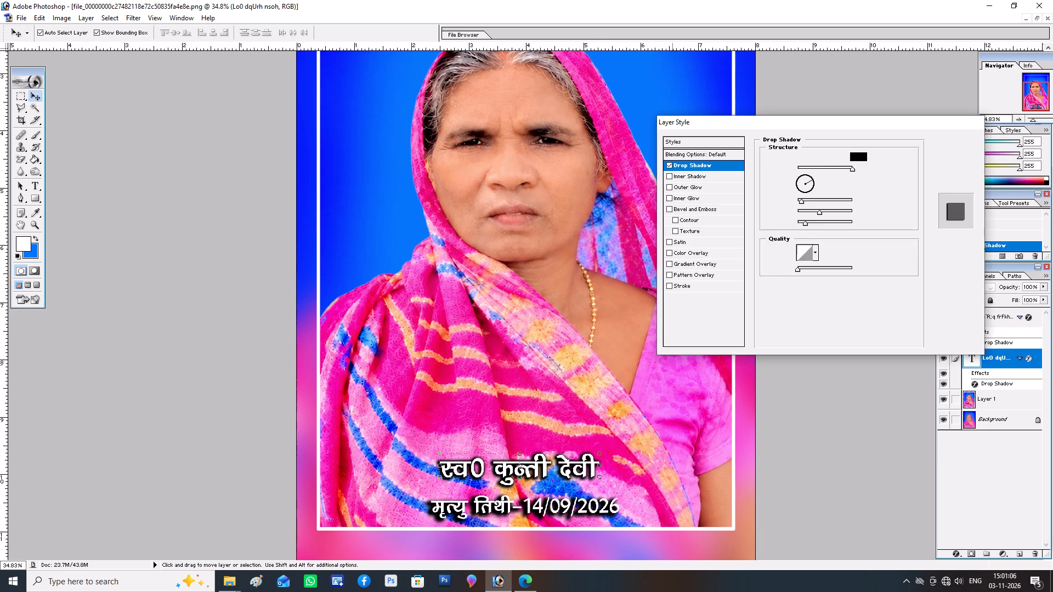
Reduce the spread and size of the death-date caption's drop shadow.
click(592, 508)
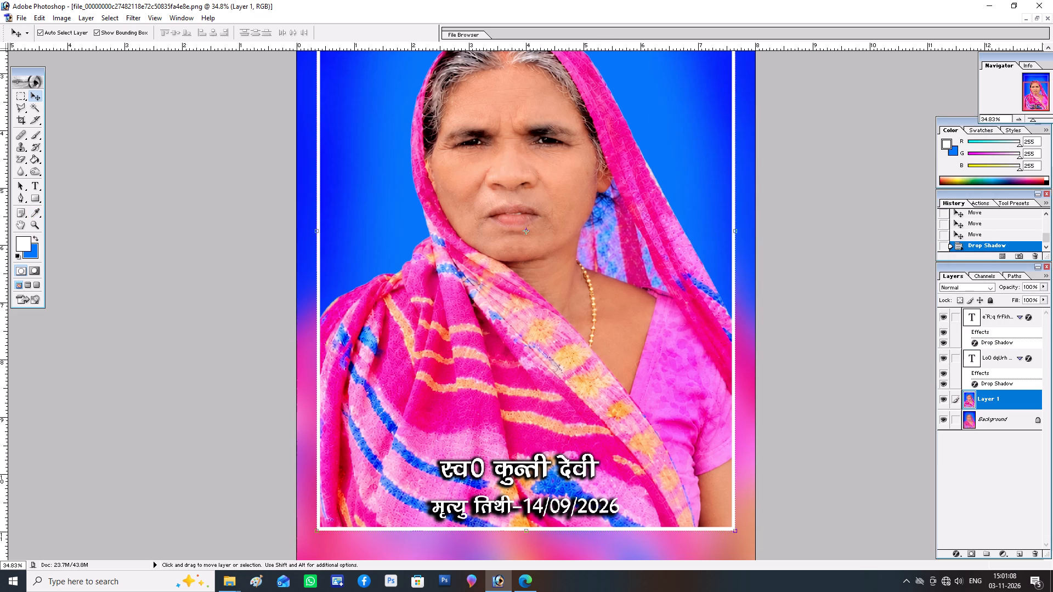
double_click(986, 335)
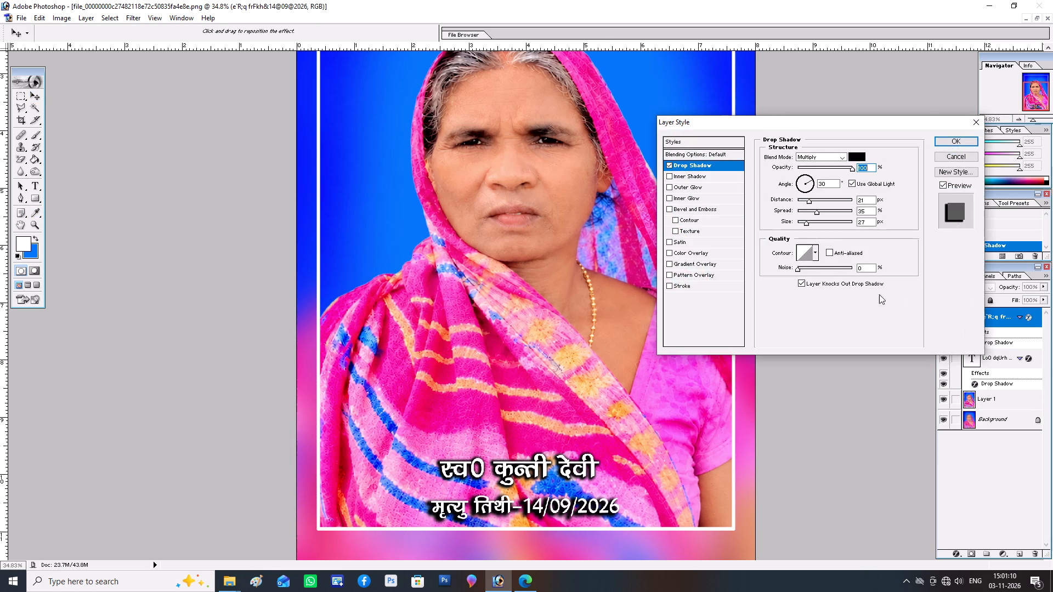
click(813, 214)
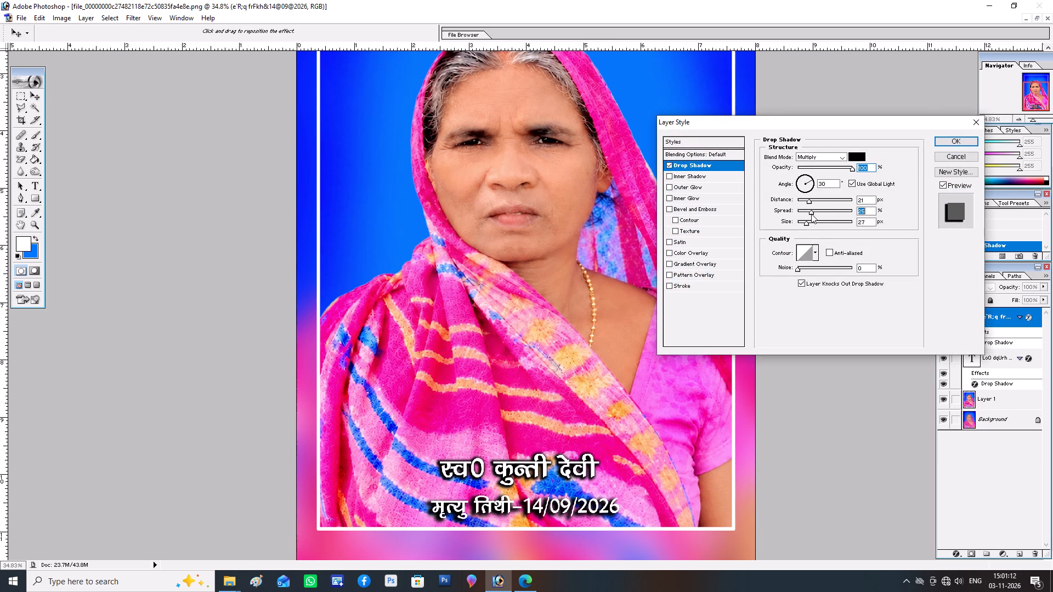
click(804, 223)
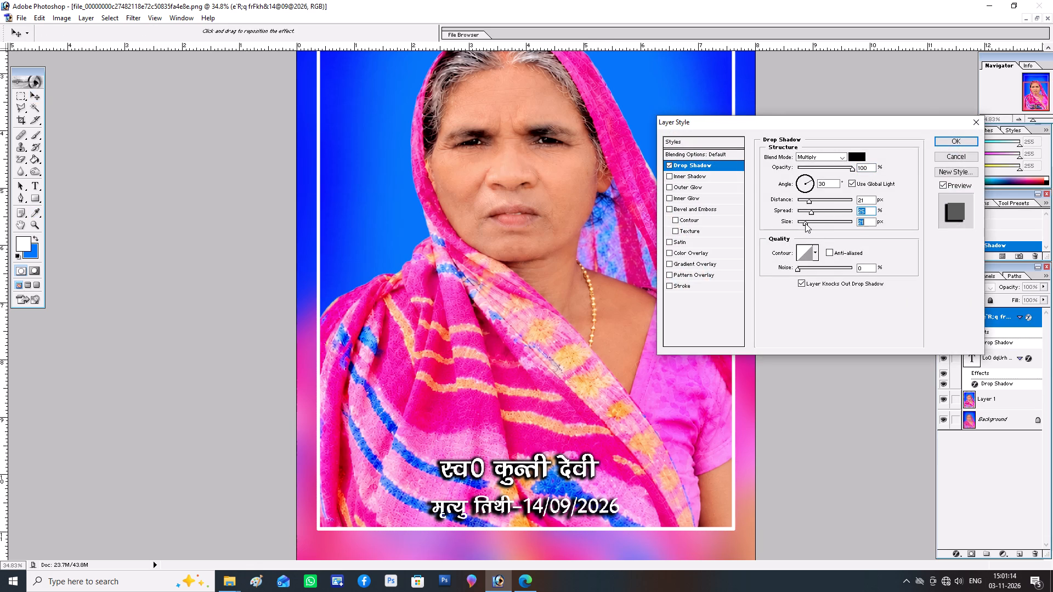
click(963, 145)
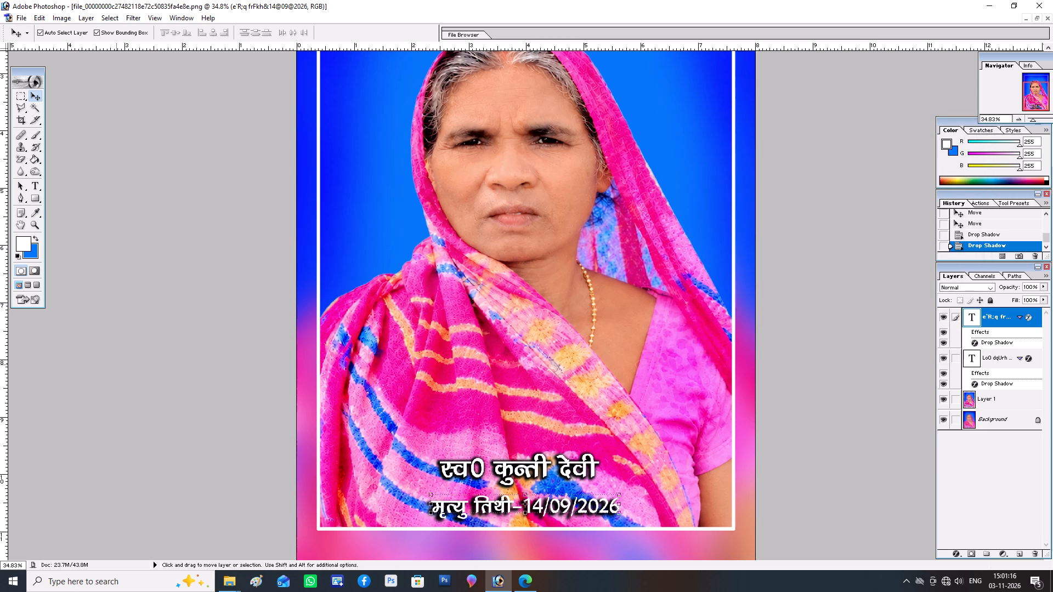
Nudge the death-date caption slightly to the right, keeping its height within the white frame.
key(Down)
key(Down)
key(Down)
key(Right)
key(Right)
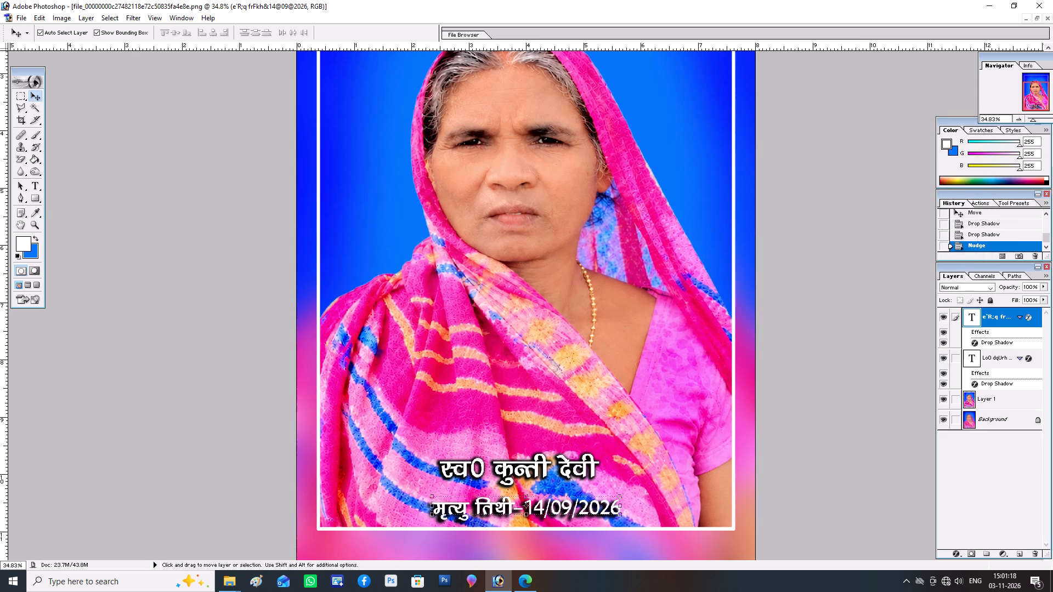
key(Up)
key(Up)
key(Up)
Nudge the name caption slightly down and to the right, closer to the death-date caption.
click(477, 463)
double_click(478, 462)
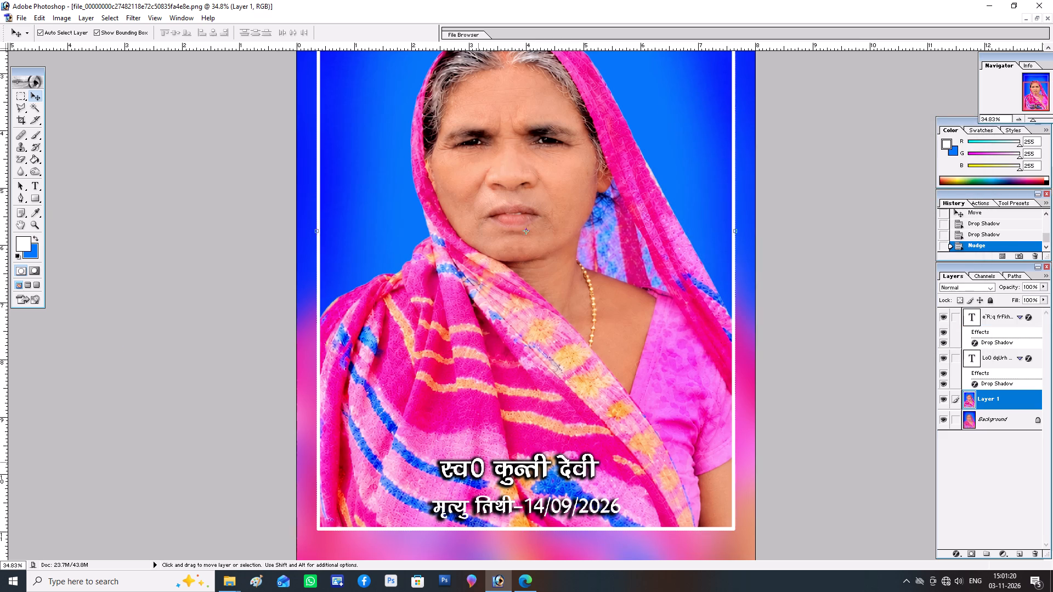
double_click(479, 460)
key(Down)
key(Down)
key(Down)
key(Right)
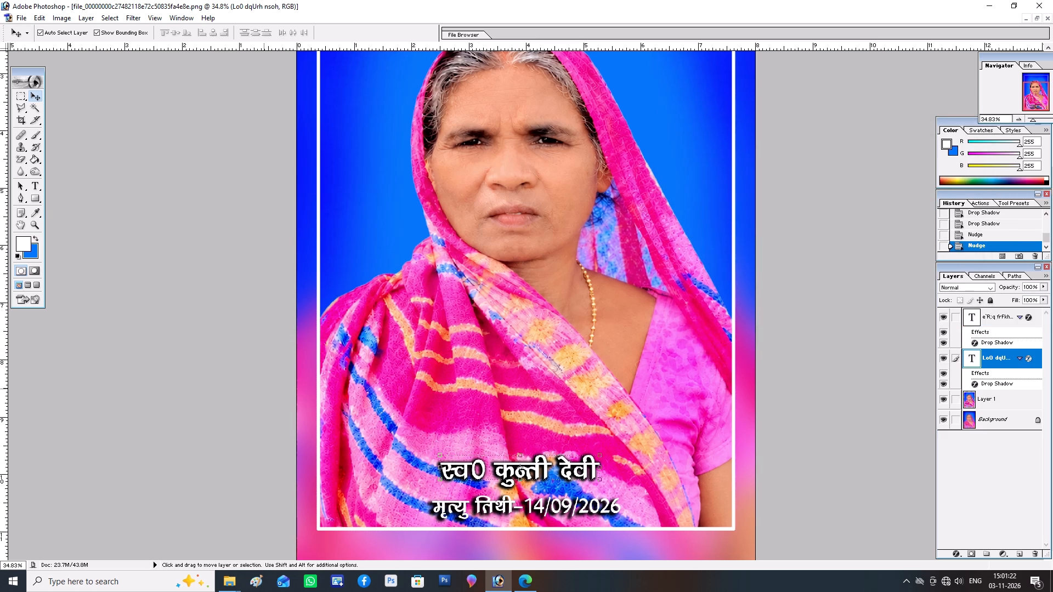
Replace the given name in the name caption with सवित्री, keeping the Hindi prefix and last word.
click(36, 191)
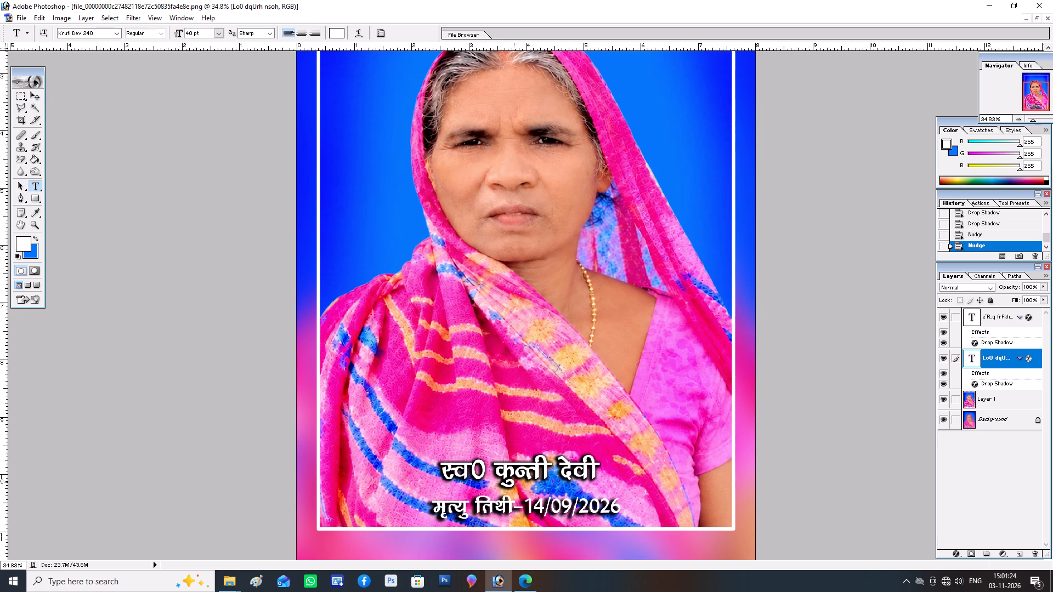
drag(497, 469, 551, 469)
key(BackSpace)
text(lk)
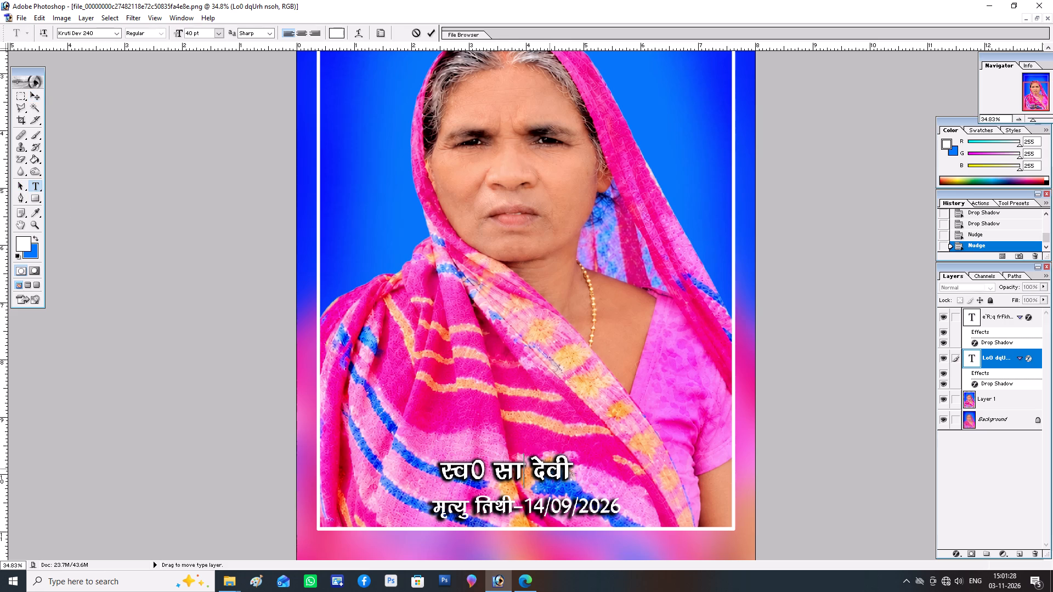
key(BackSpace)
key(f)
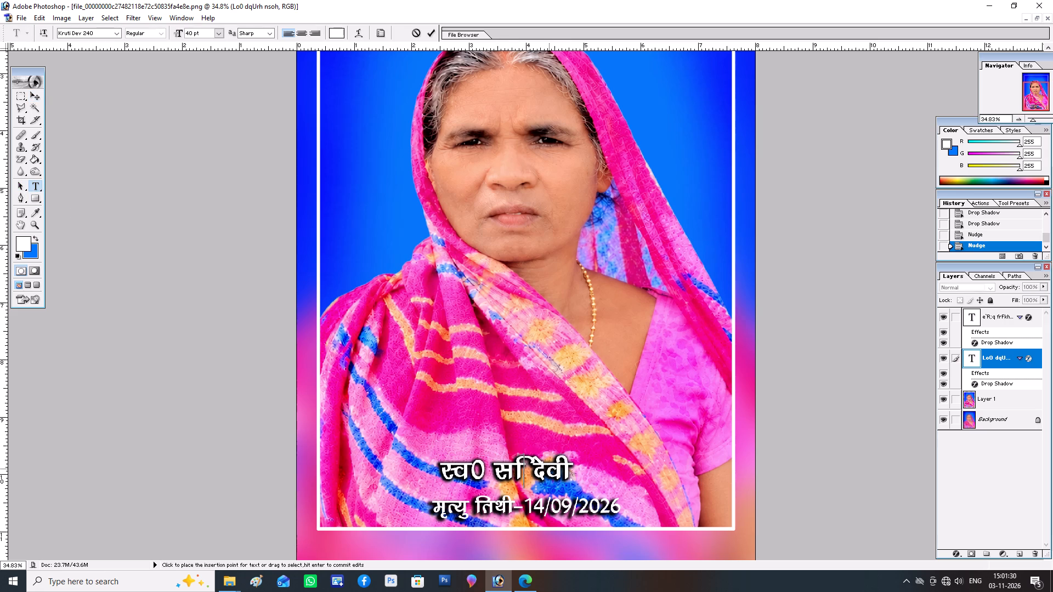
key(o)
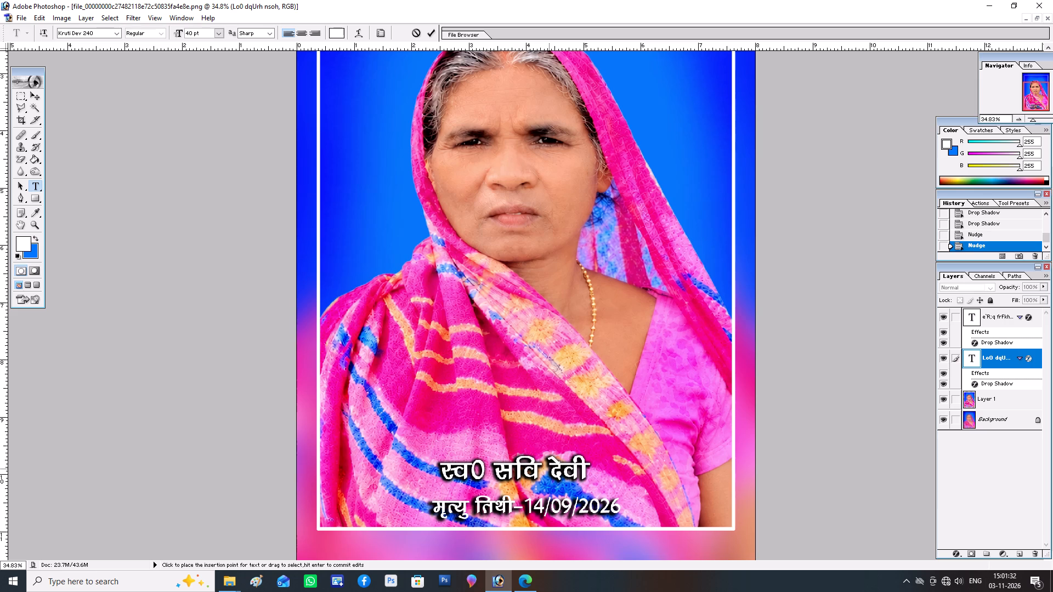
key(shift+j)
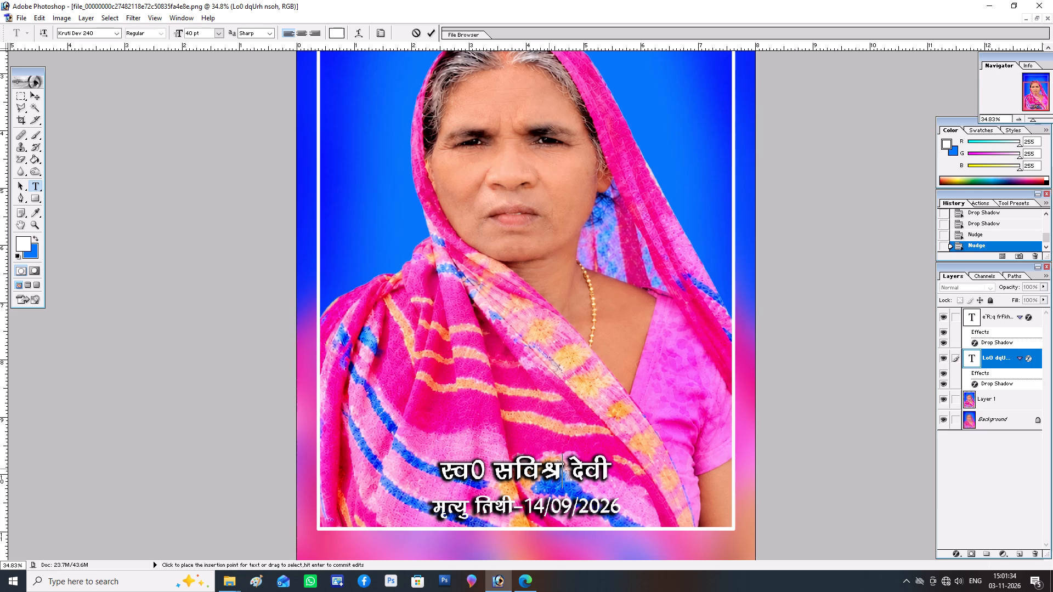
key(BackSpace)
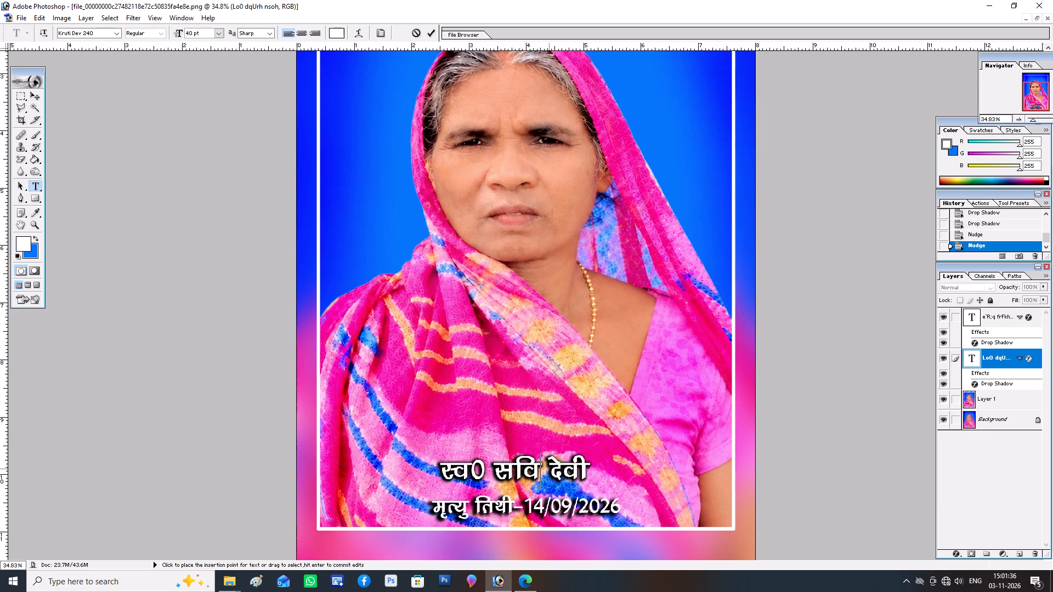
key(shift+plus)
key(BackSpace)
key(equal)
key(j)
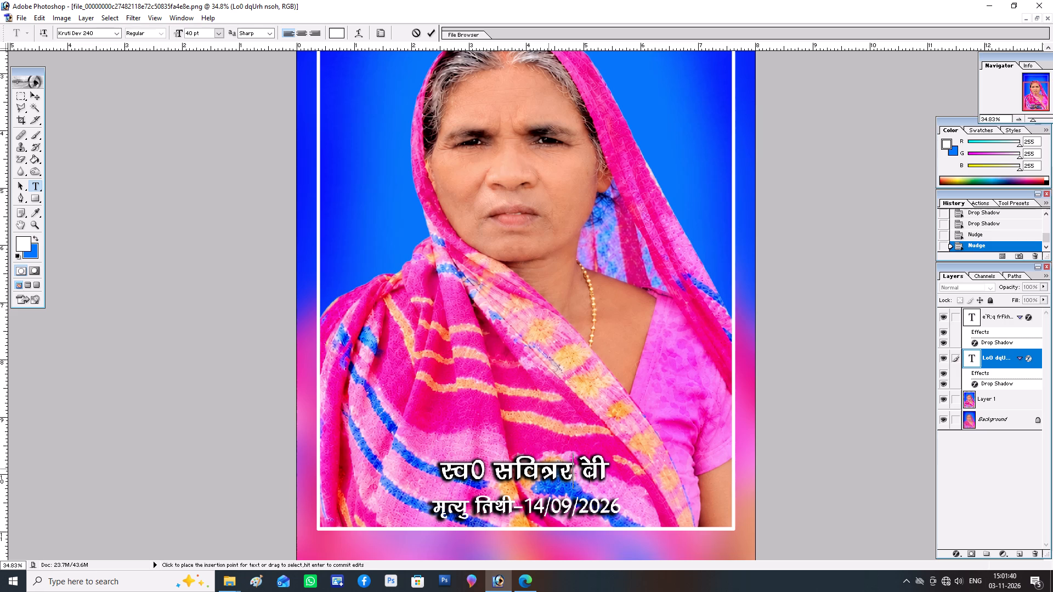
key(BackSpace)
key(h)
key(Return)
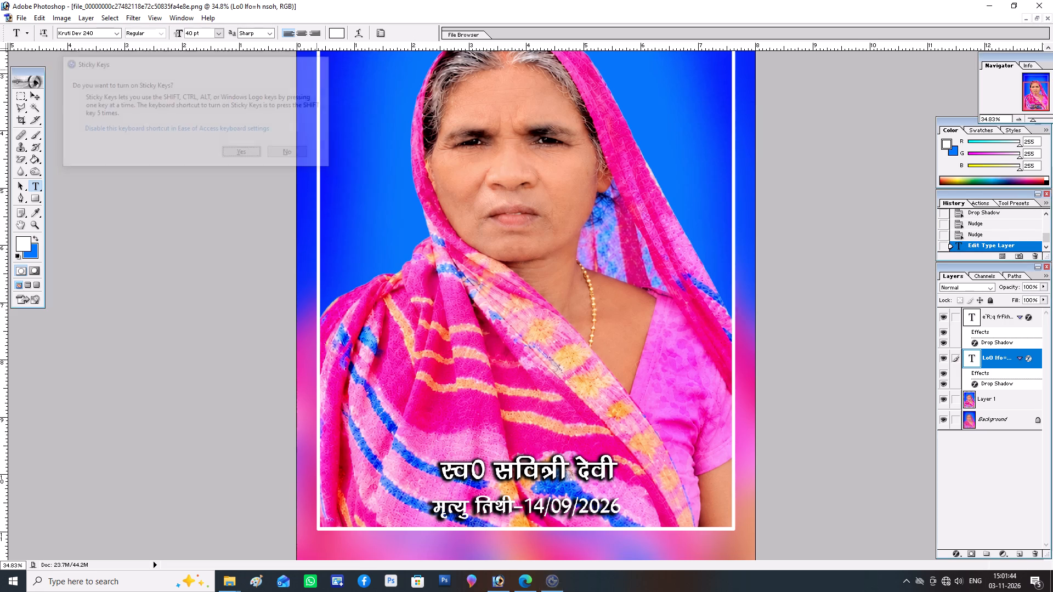
Change the date in the death-date caption to 01/11/2026.
click(545, 504)
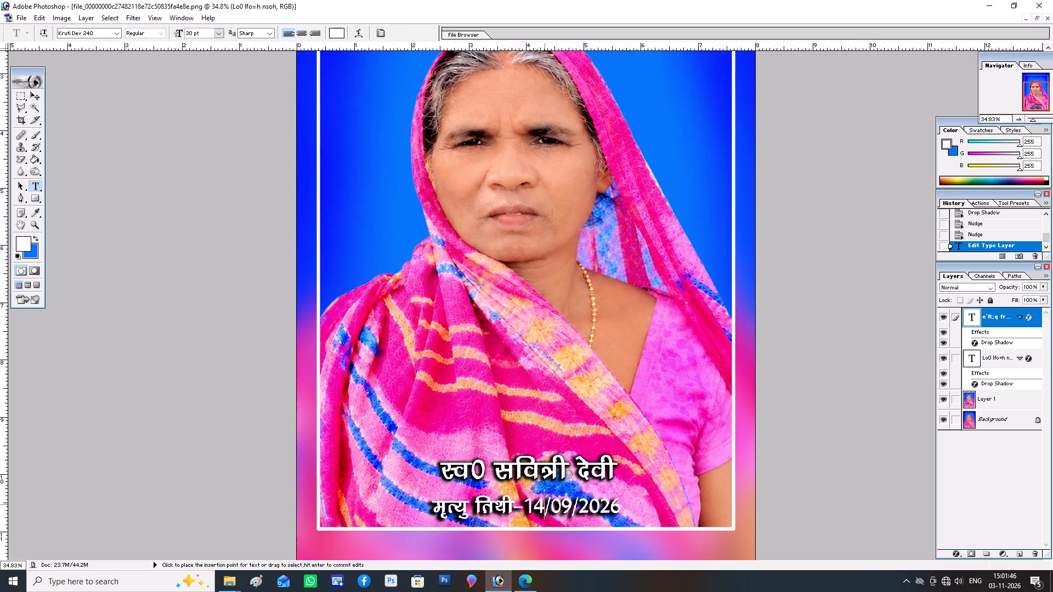
key(BackSpace)
key(BackSpace)
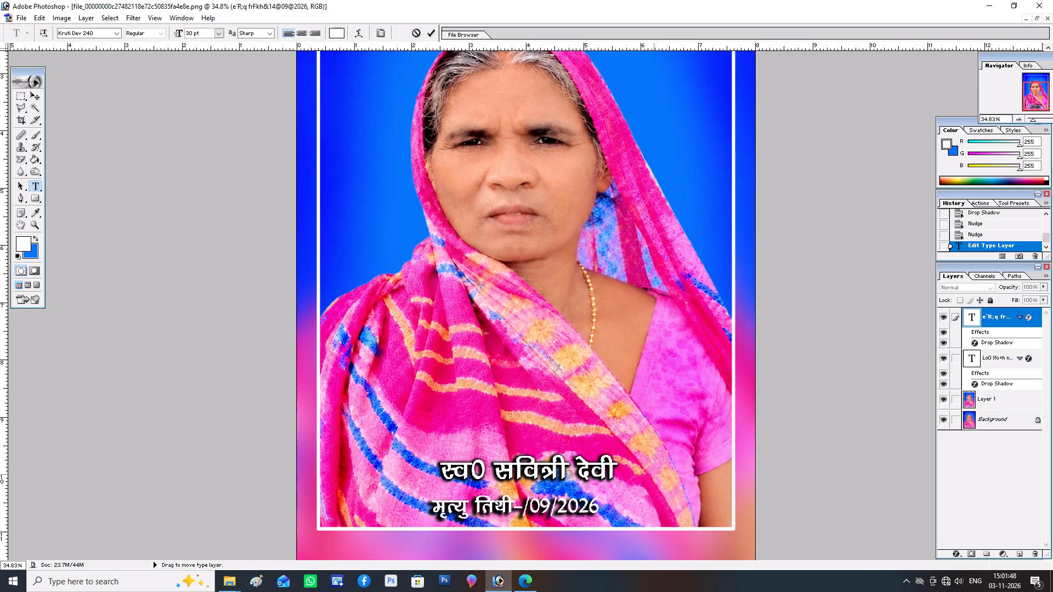
text(01)
key(Right)
key(Right)
key(Right)
key(BackSpace)
key(BackSpace)
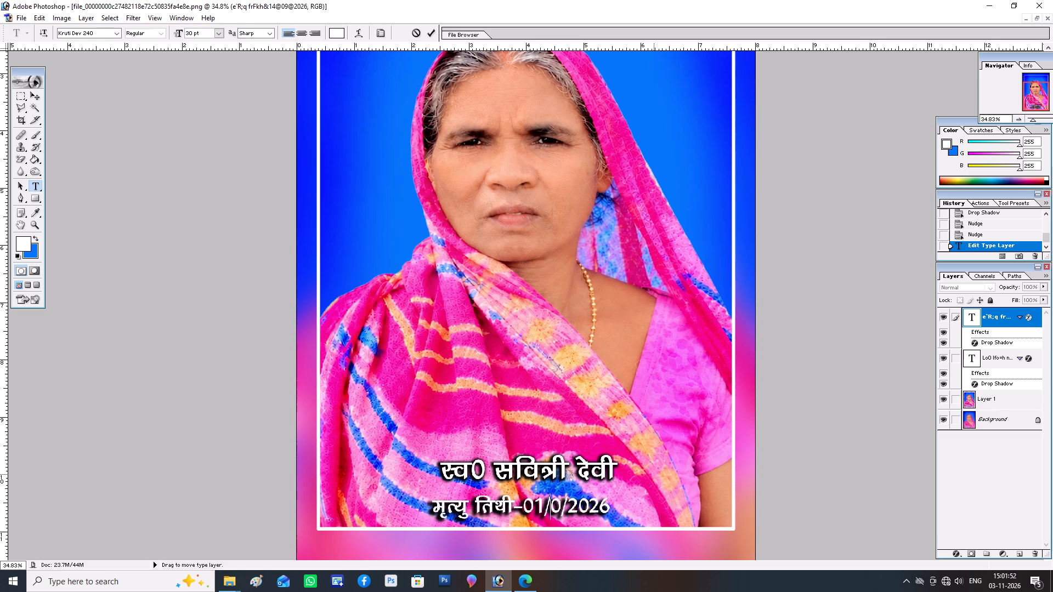
key(0)
key(BackSpace)
text(11)
key(Return)
Nudge the death-date caption slightly right and down to centre it beneath the new name.
click(32, 96)
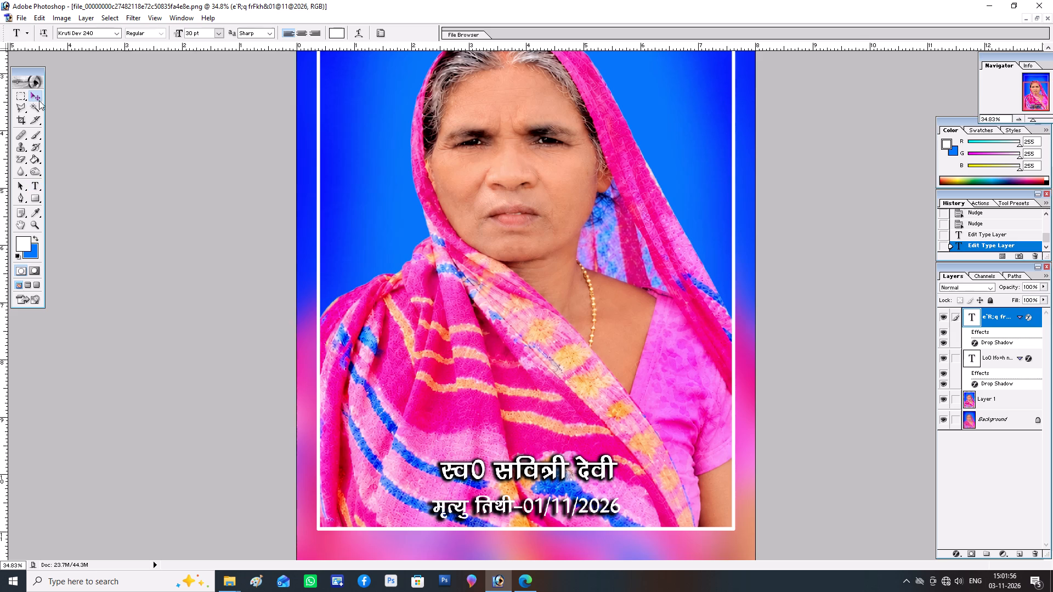
key(Right)
key(Right)
key(Right)
key(Right)
key(Down)
key(Down)
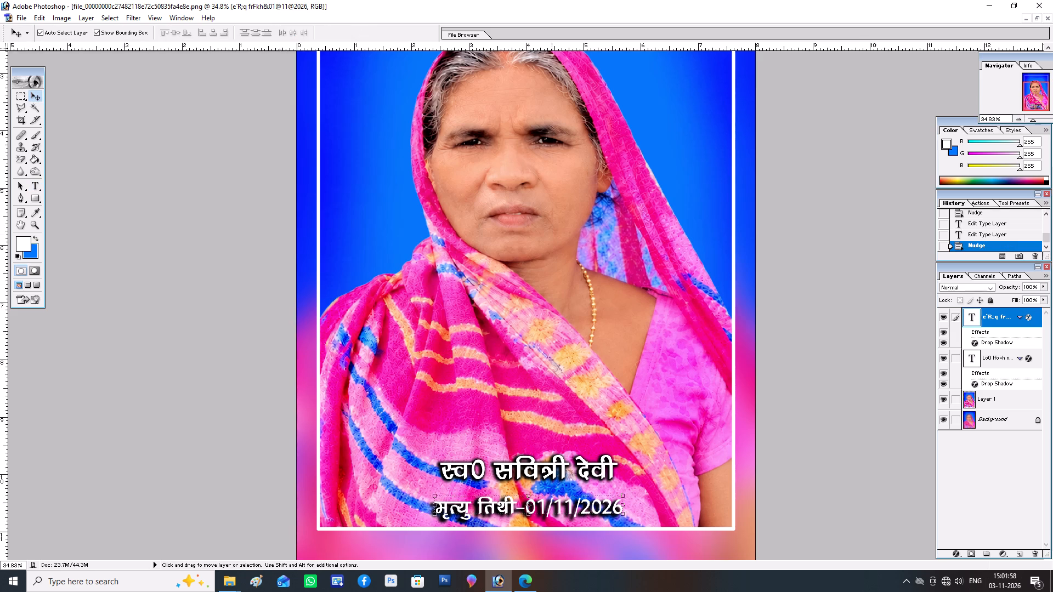
key(Up)
Nudge the name caption slightly down so it sits centred just above the death-date caption.
click(562, 464)
key(Left)
key(Left)
key(Left)
key(Left)
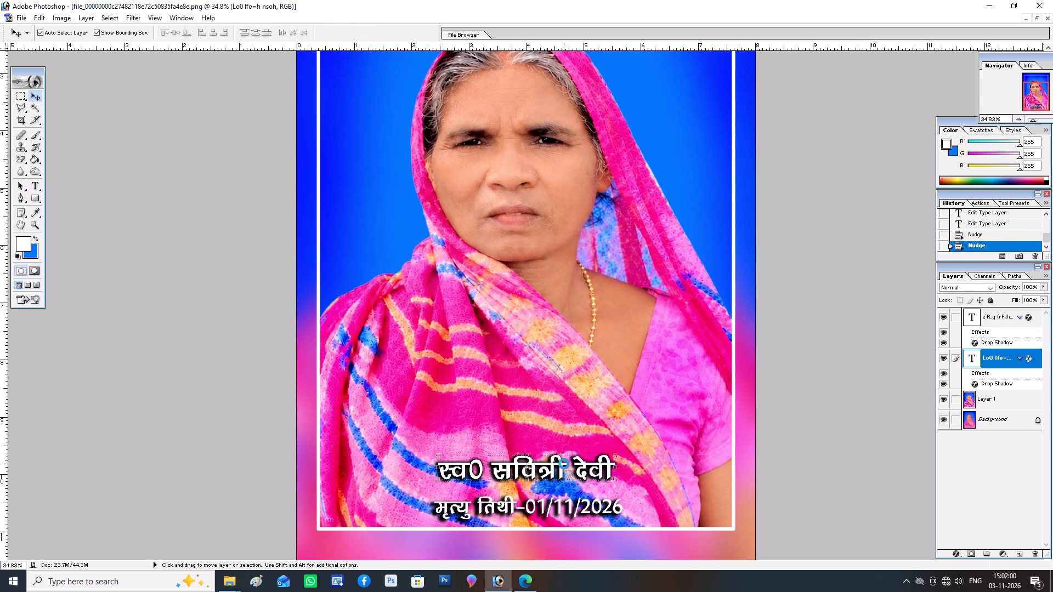
key(Down)
key(Down)
key(Down)
key(Right)
key(Right)
key(Right)
key(Right)
key(Down)
key(Left)
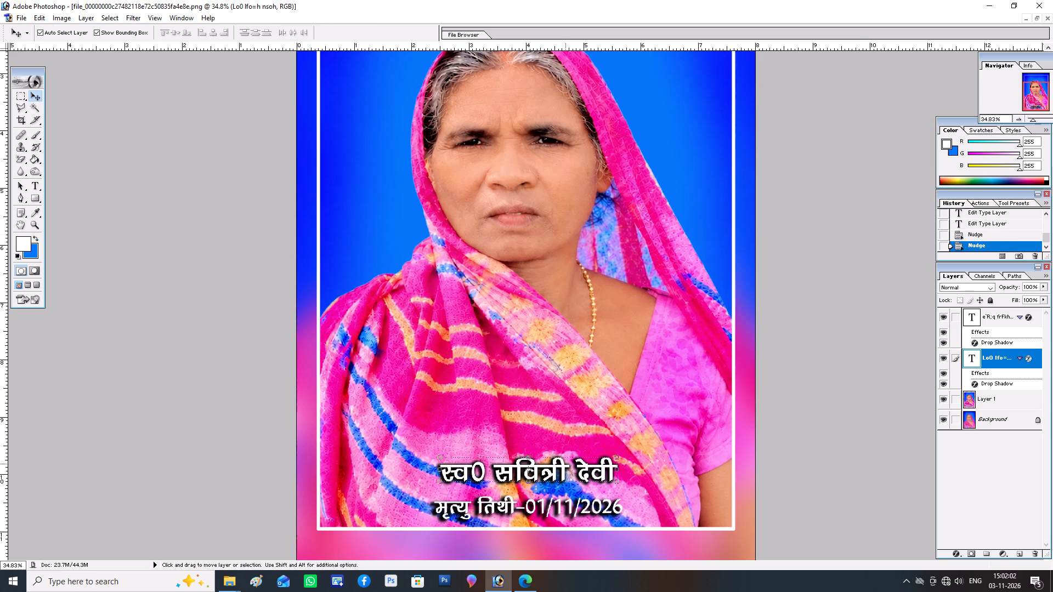
Nudge the name caption and the death-date caption slightly left to centre both within the white frame.
key(Left)
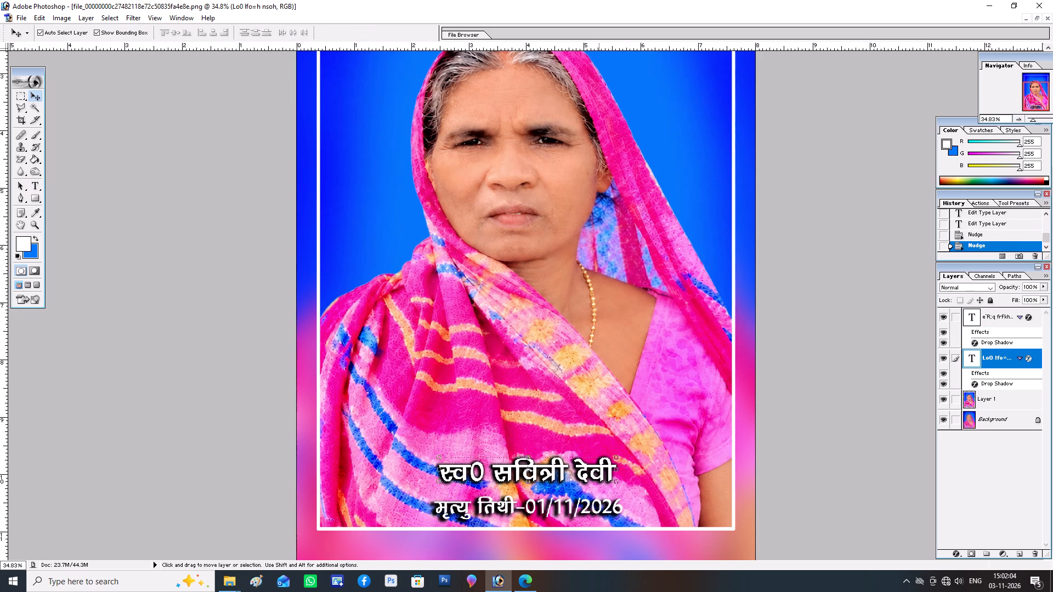
key(Left)
click(600, 502)
key(Left)
key(Left)
click(655, 460)
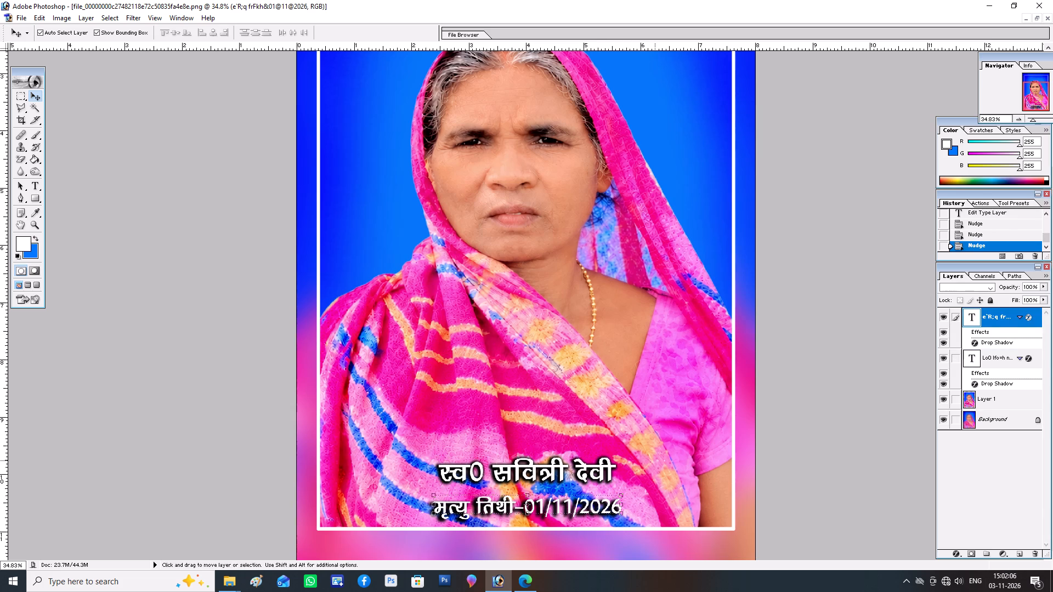
Set up the captioned portrait's print job on the EPSON L8050 Series printer with the number of copies set to 1.
key(ctrl+minus)
key(ctrl+minus)
key(ctrl+minus)
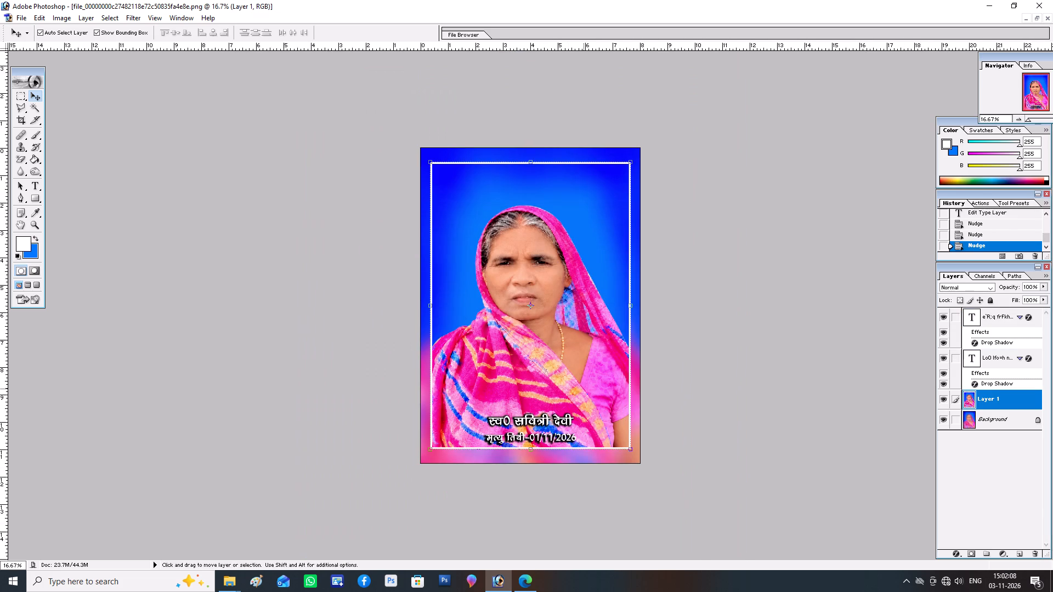
key(ctrl+p)
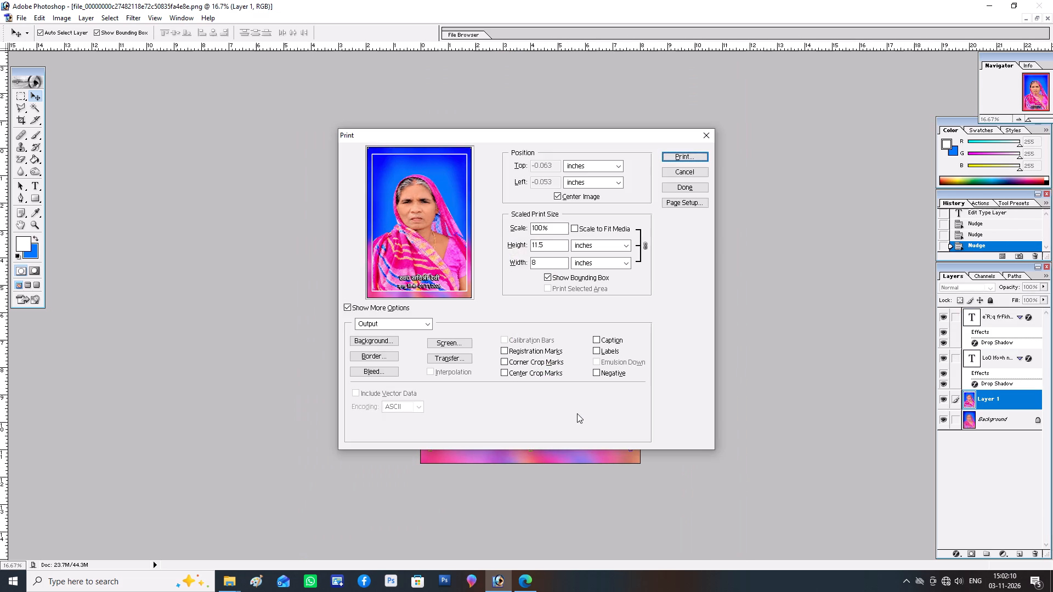
key(Return)
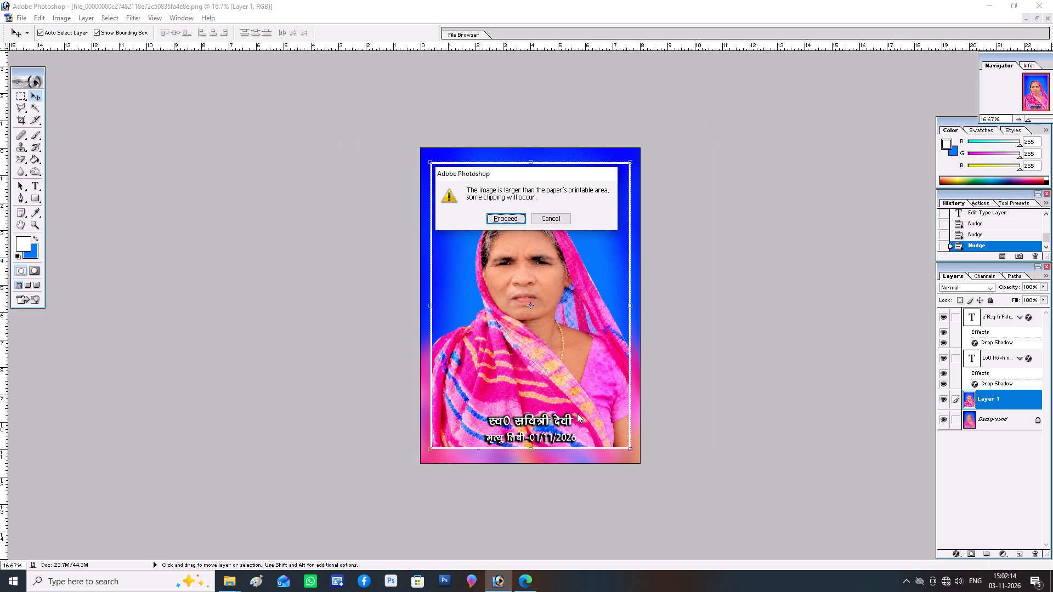
key(Return)
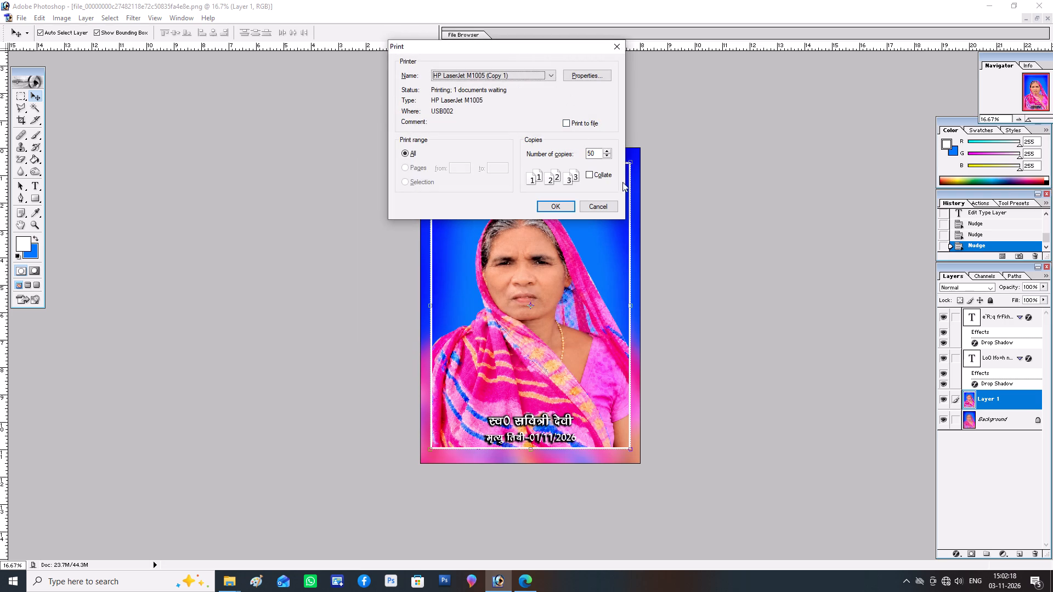
click(521, 67)
click(523, 73)
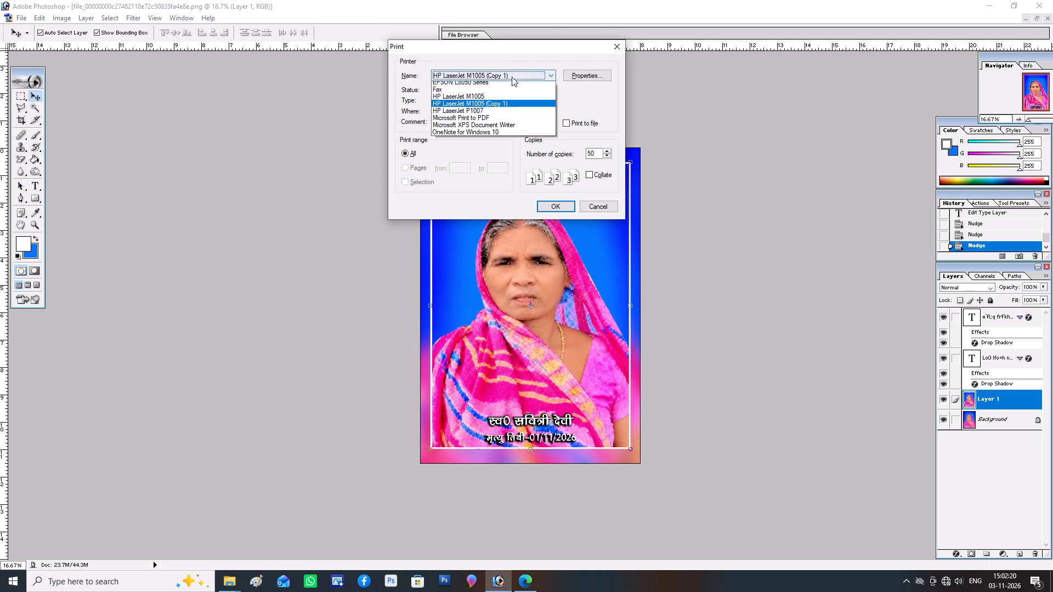
click(485, 83)
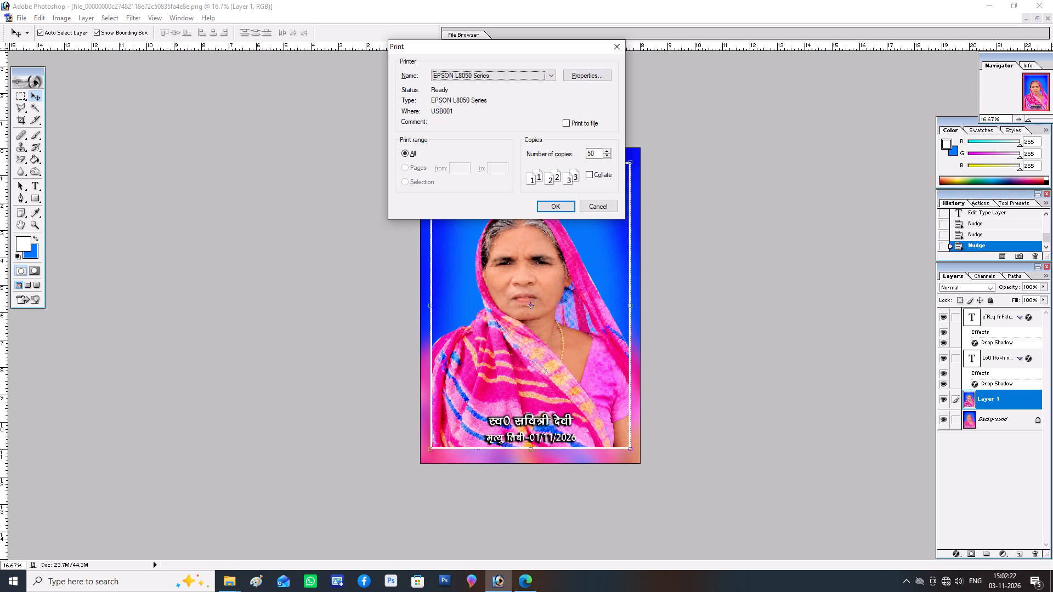
drag(598, 150, 586, 148)
key(1)
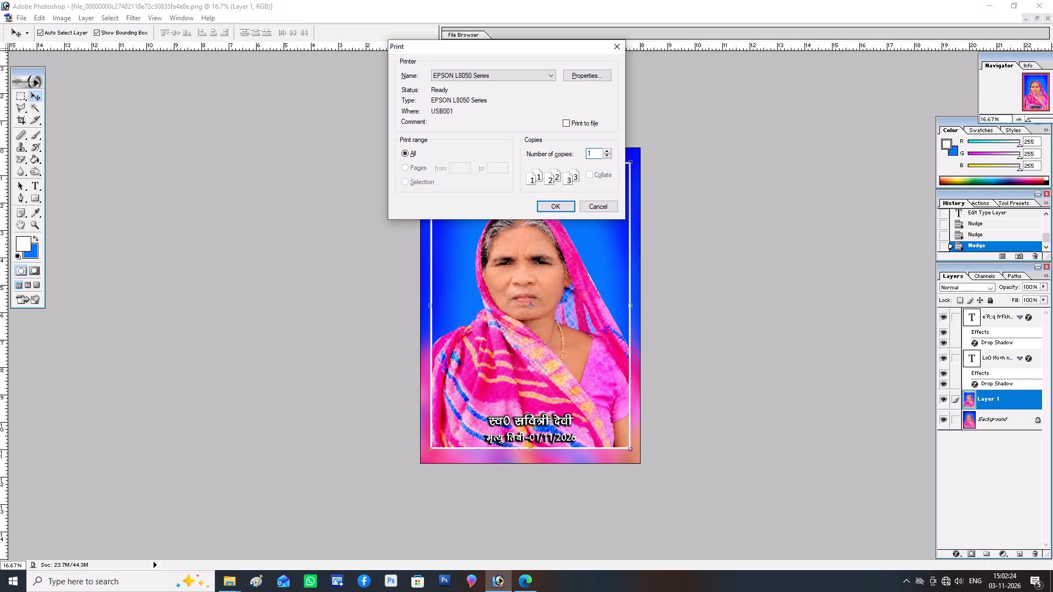
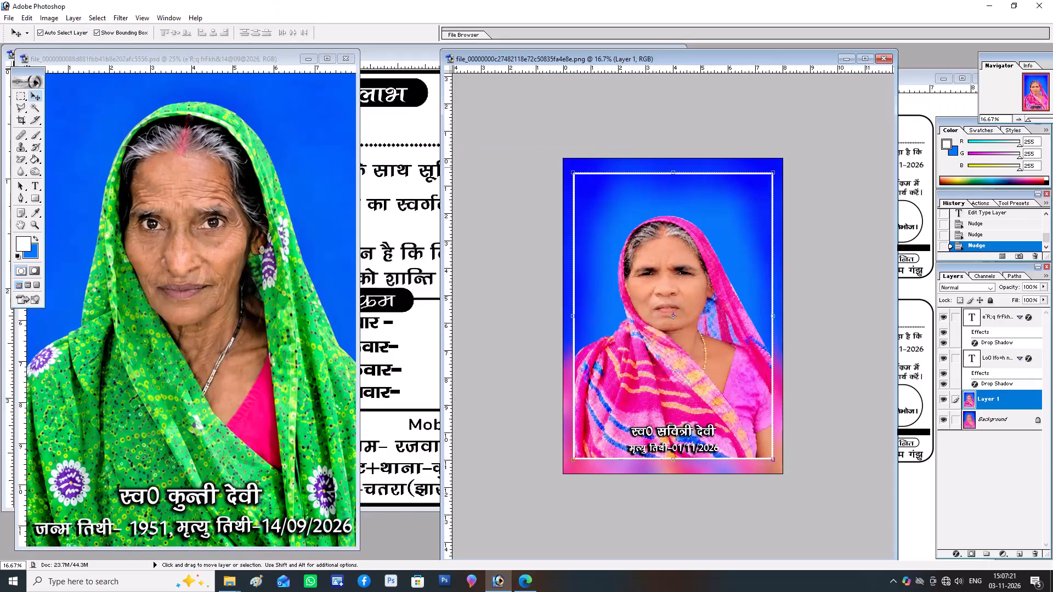
click(932, 77)
key(ctrl+p)
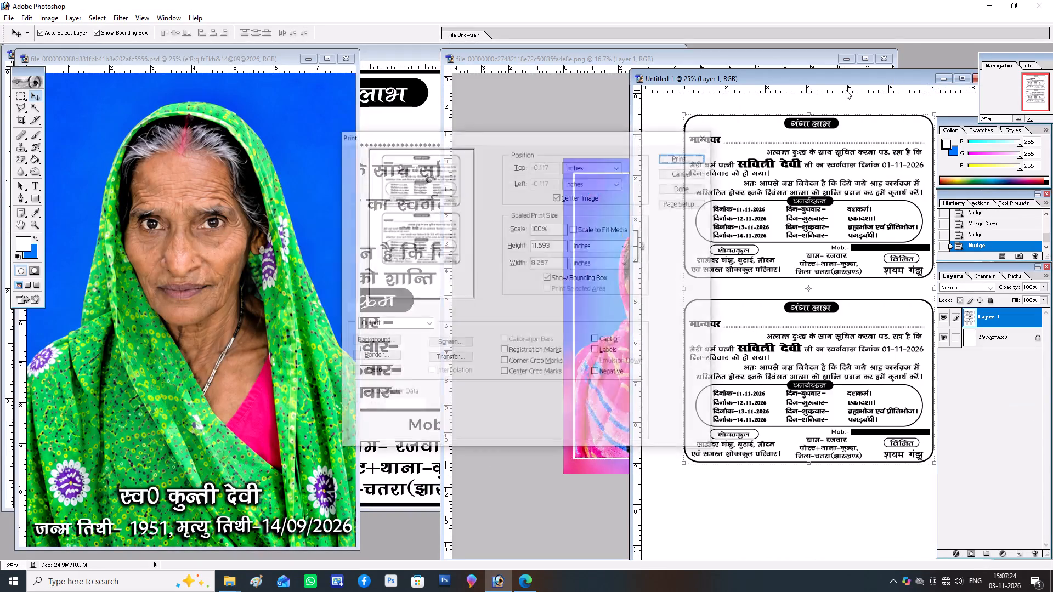
key(Return)
key(Return)
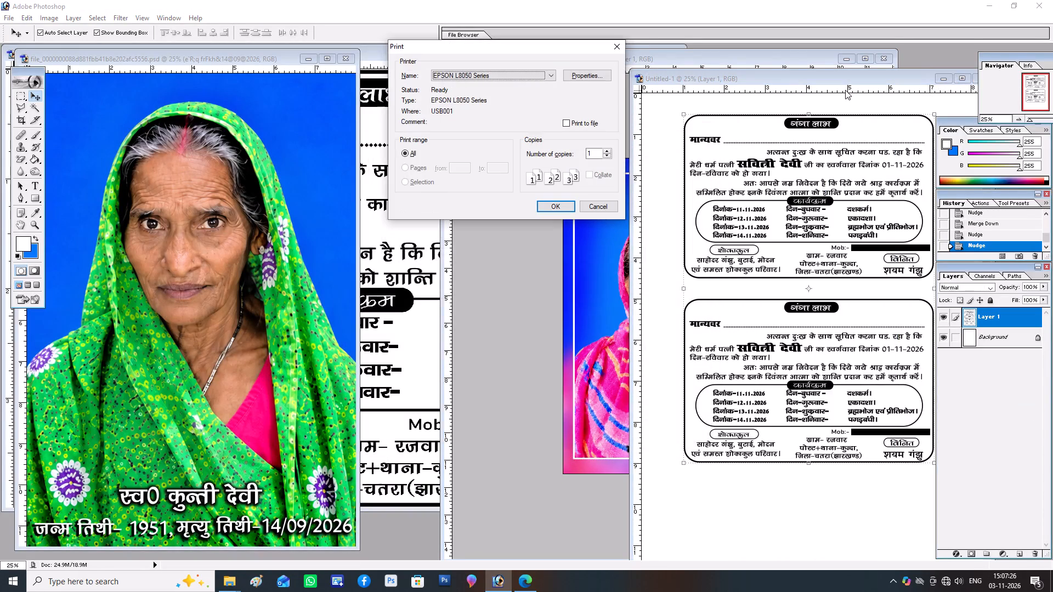
click(434, 72)
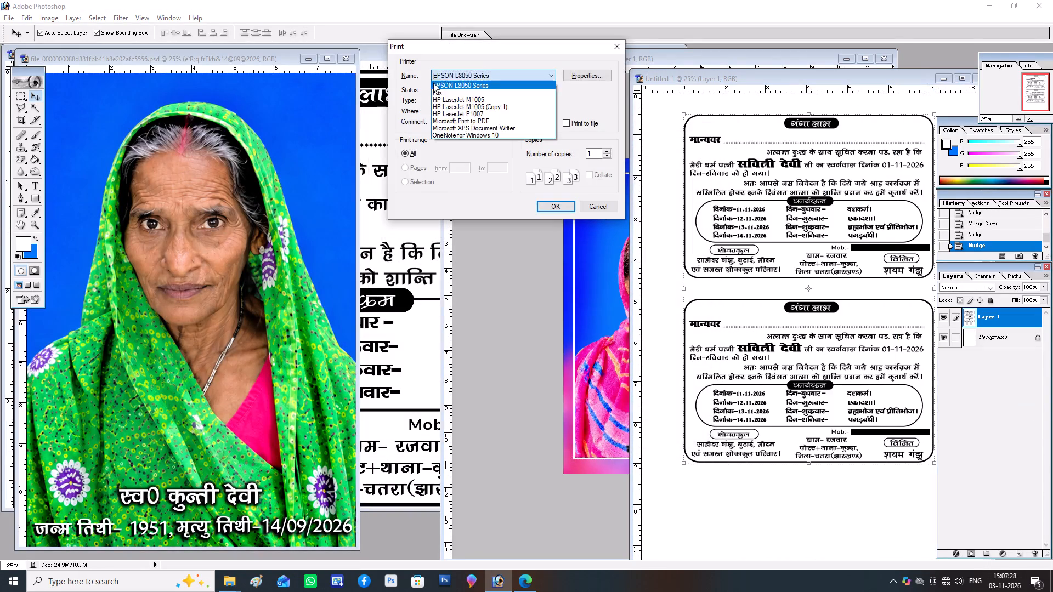
click(439, 103)
click(456, 68)
click(459, 77)
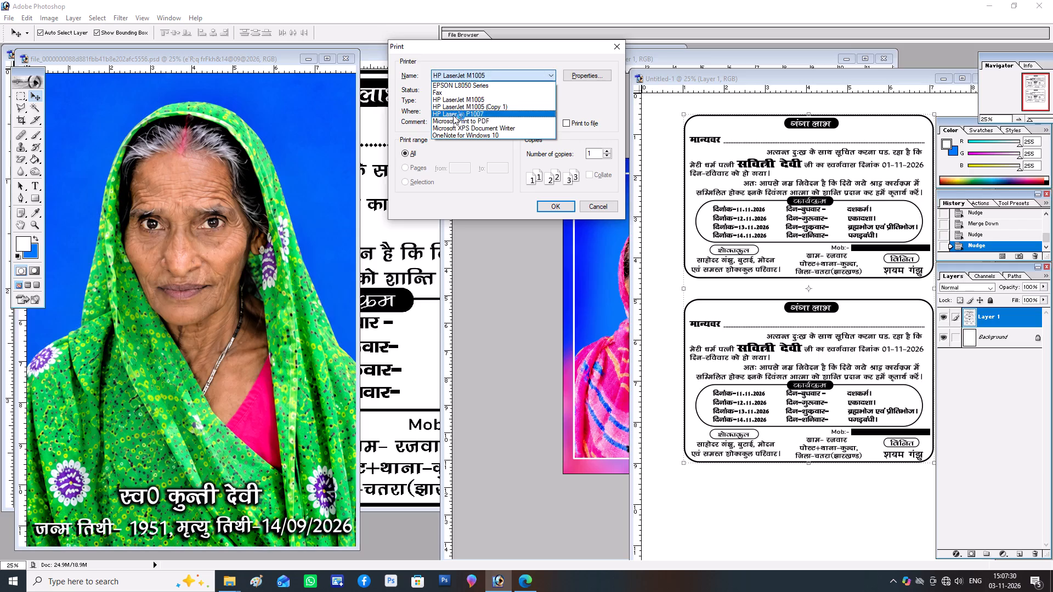
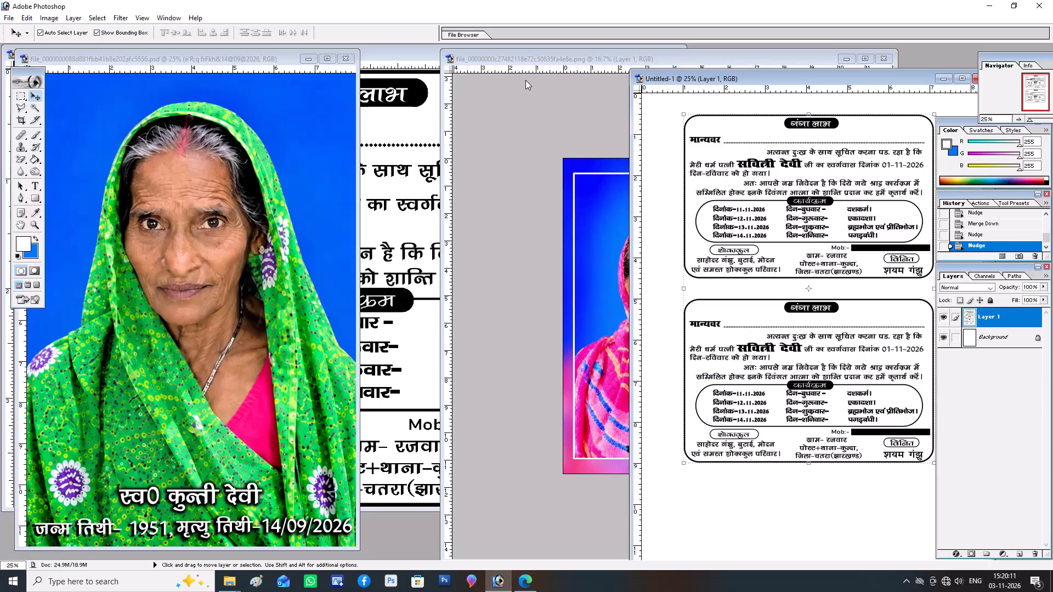
Print another 50 copies of the two-up invitation card sheet, Untitled-1, on the HP LaserJet M1005 (Copy 1) printer.
key(ctrl+p)
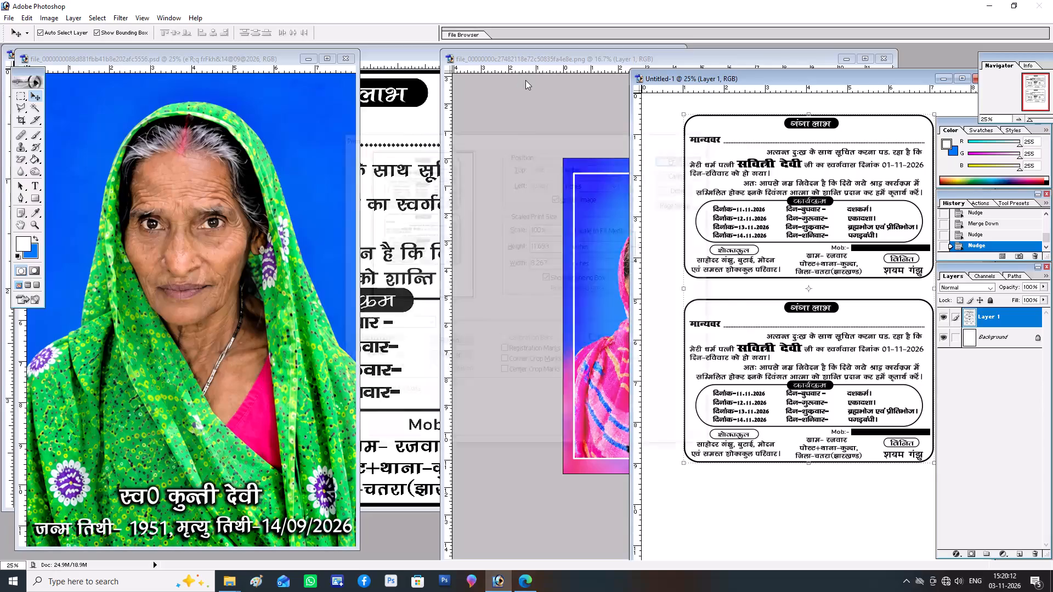
key(Return)
key(Return)
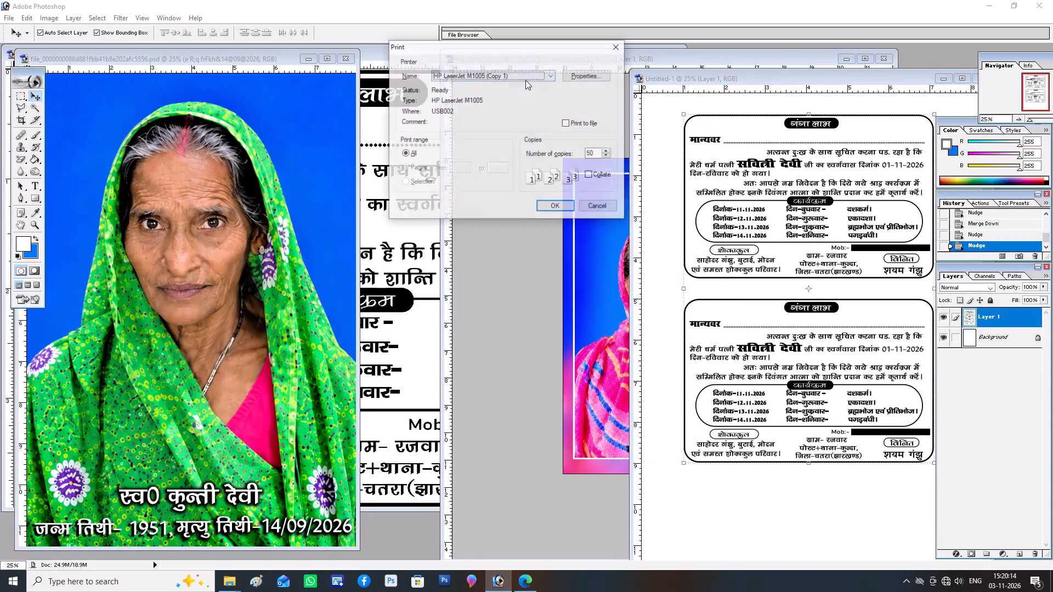
key(Return)
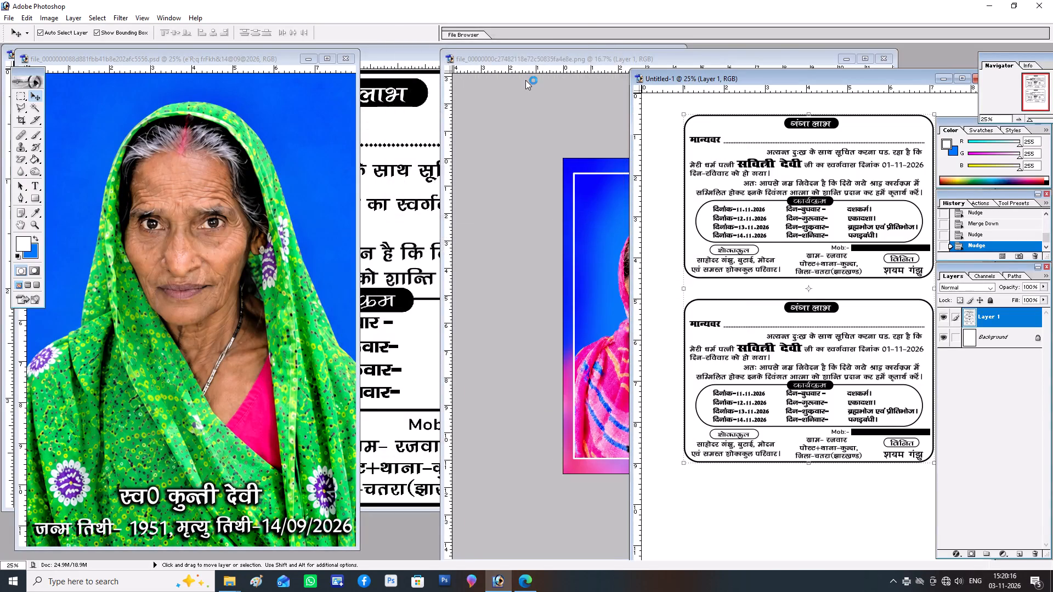